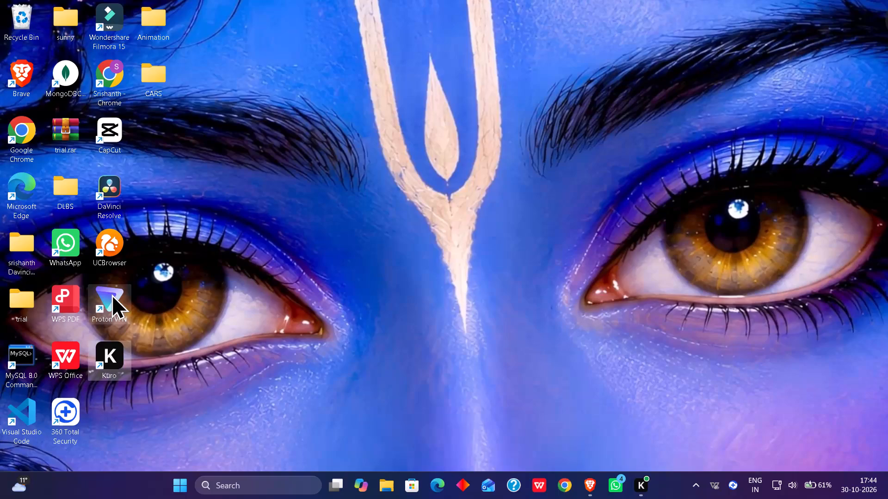
Launch Proton VPN from the desktop.
double_click(111, 293)
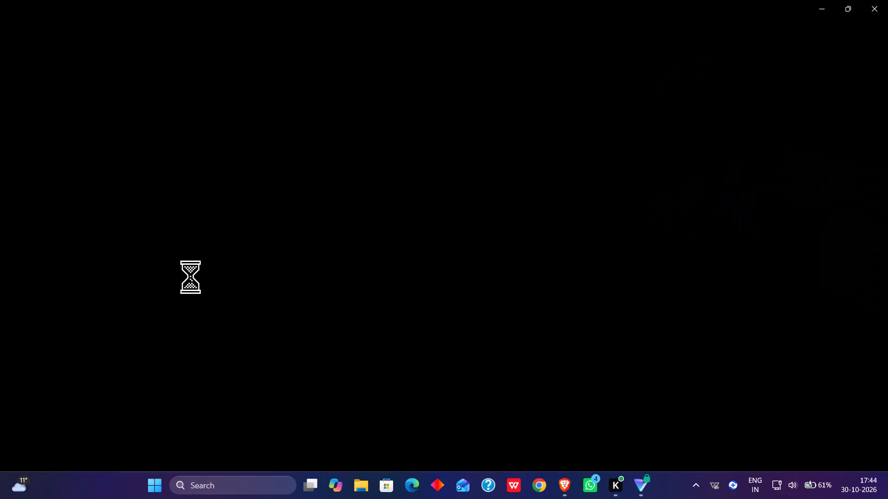
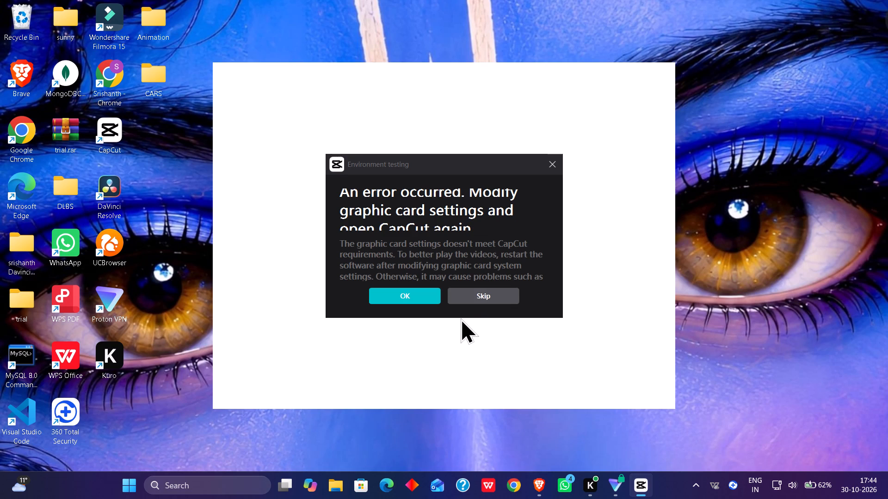
Skip the graphics card settings change in CapCut's environment testing dialog.
left_click(471, 296)
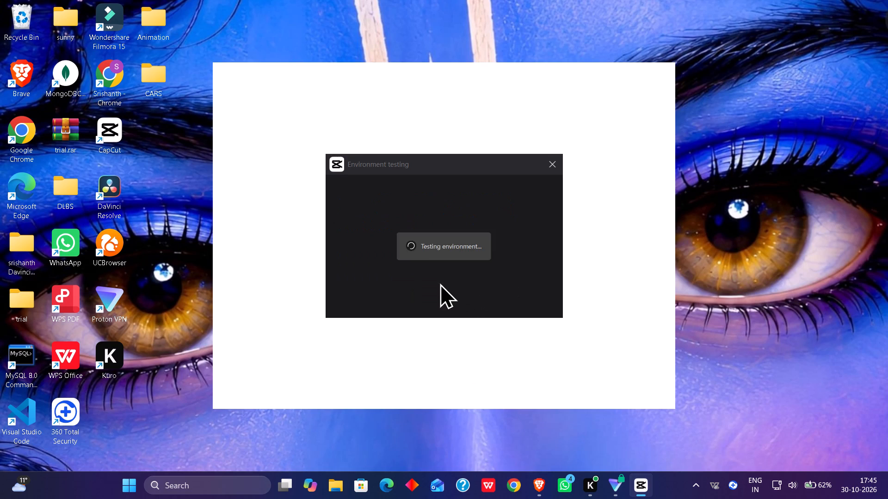
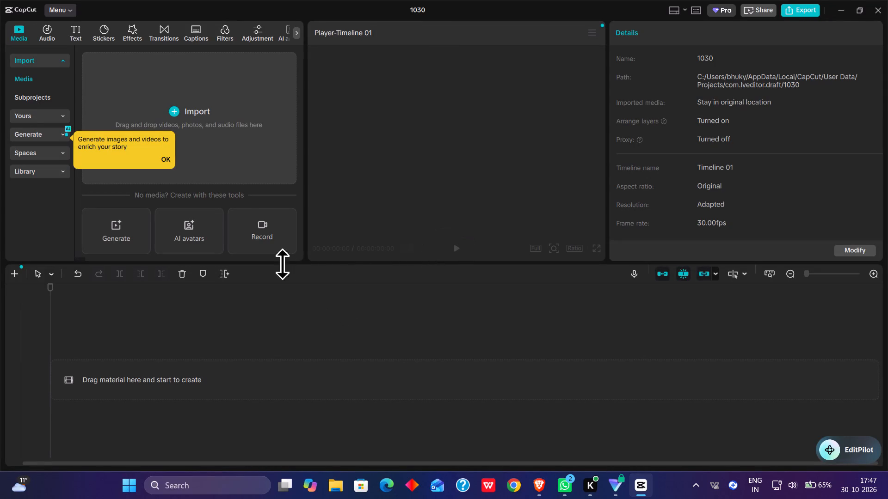
Start importing media into the empty project to browse for a file.
left_click(195, 109)
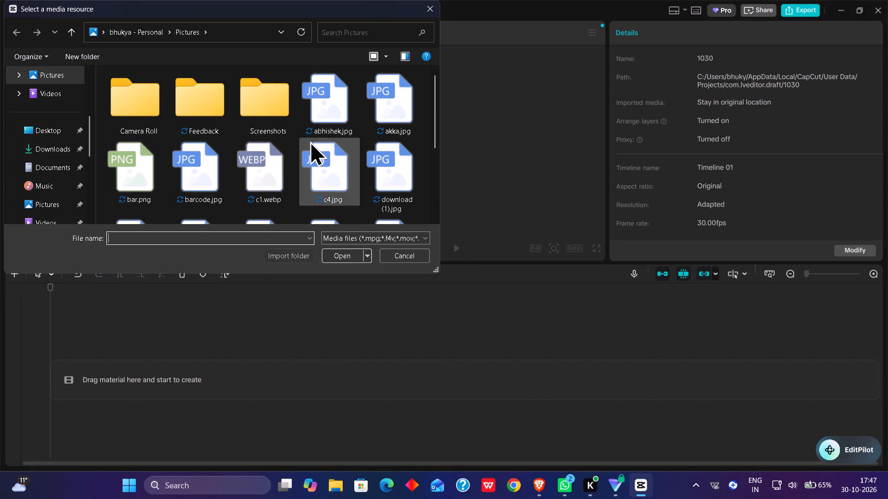
Import famer video.mp4 from the Camera Roll folder inside Videos > Pictures as project media.
left_click(51, 133)
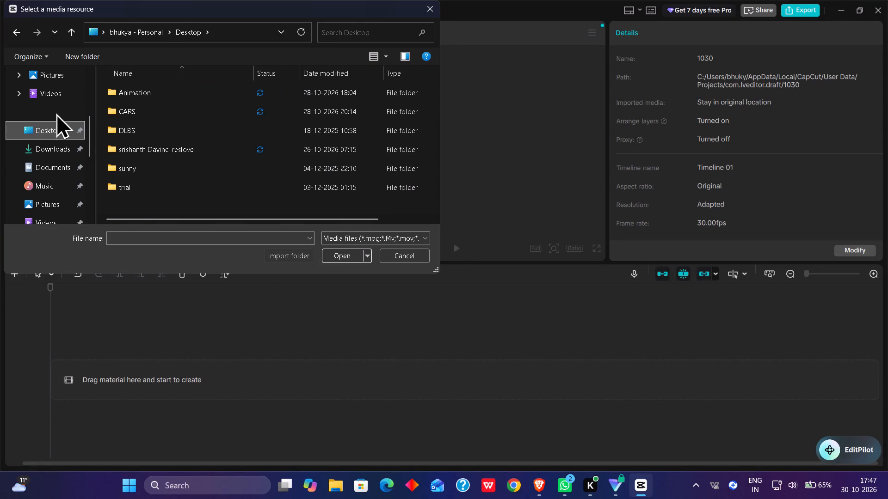
left_click(66, 72)
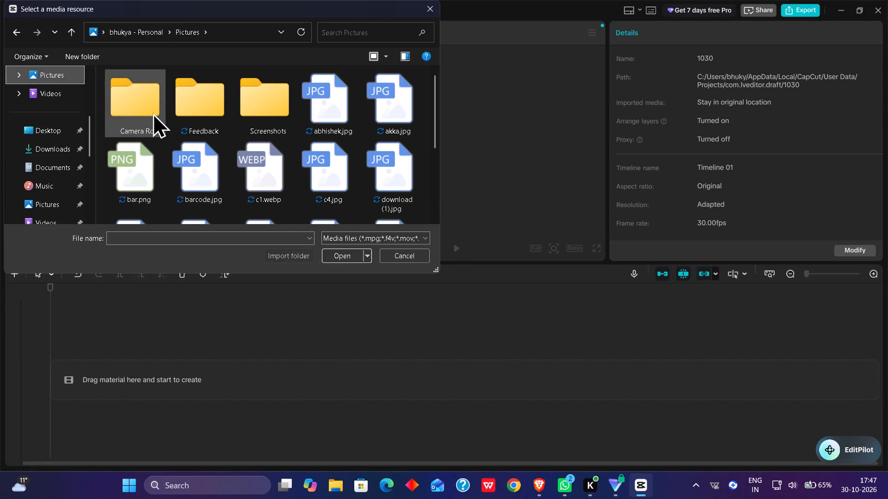
double_click(153, 110)
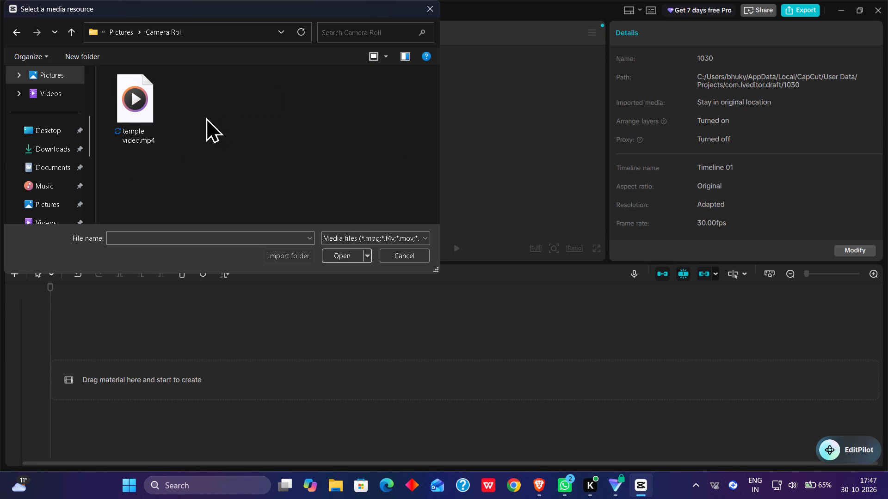
double_click(240, 121)
left_click(62, 86)
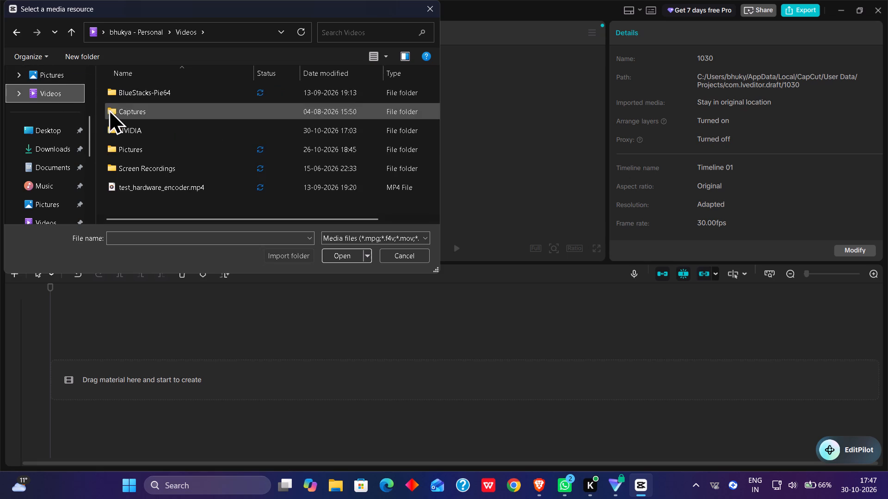
double_click(130, 149)
double_click(145, 92)
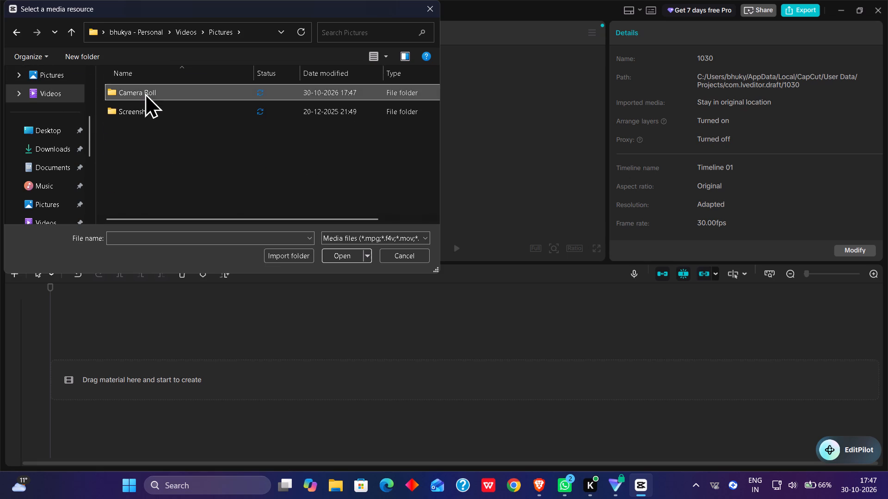
left_click(215, 111)
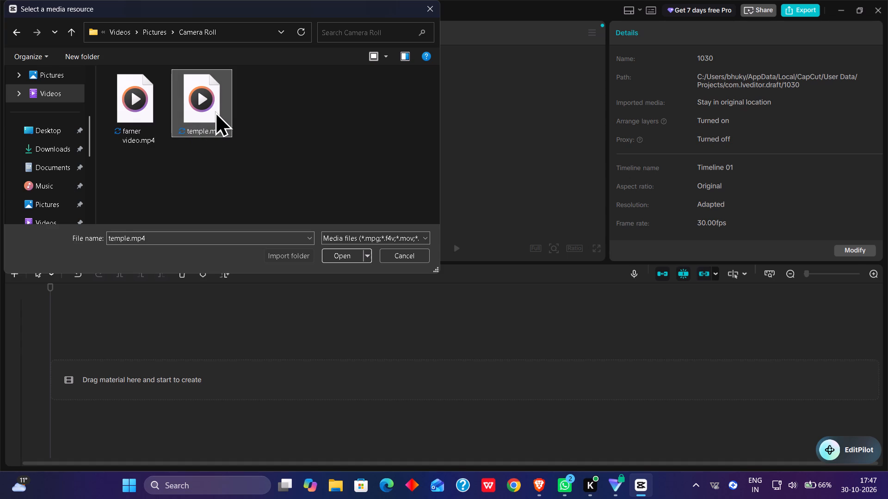
left_click(125, 115)
left_click(334, 252)
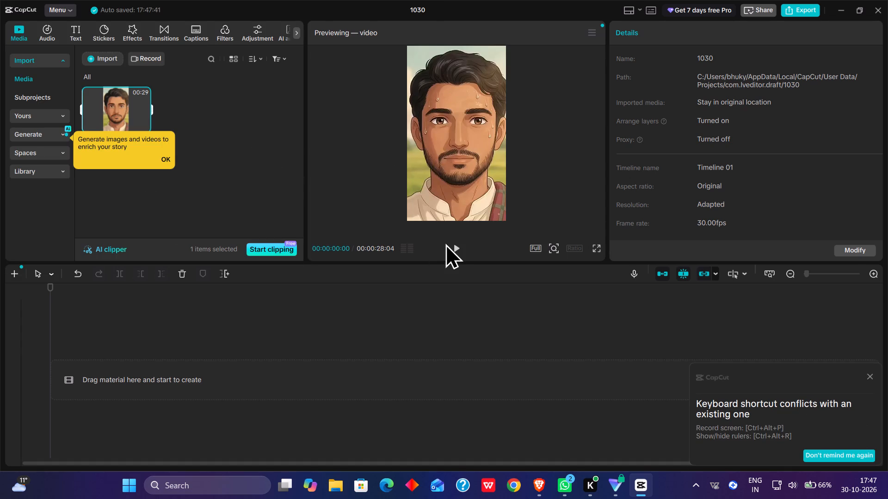
Play the imported farmer video in the preview and dismiss the image-generation tip and the shortcut-conflict notice.
left_click(450, 244)
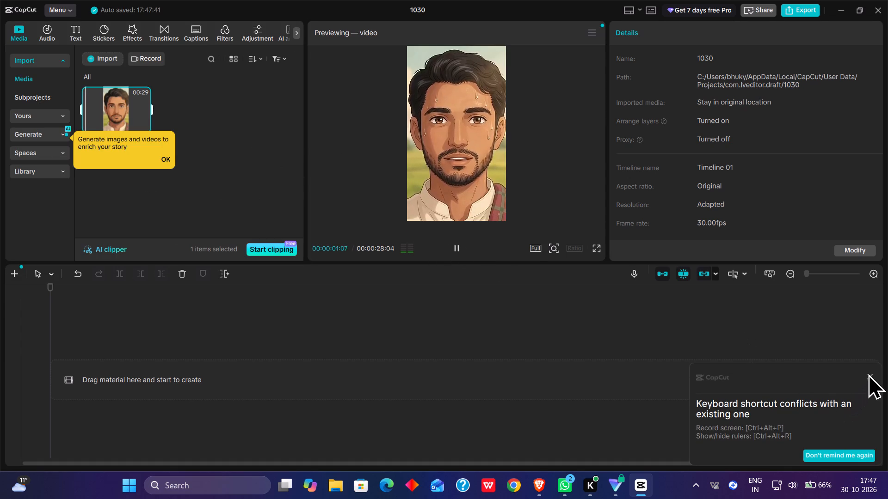
left_click(868, 373)
left_click(164, 157)
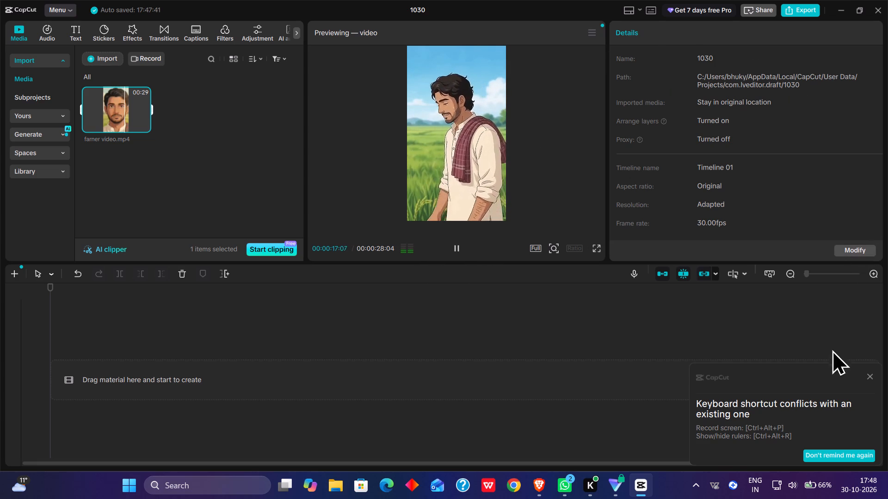
left_click(867, 375)
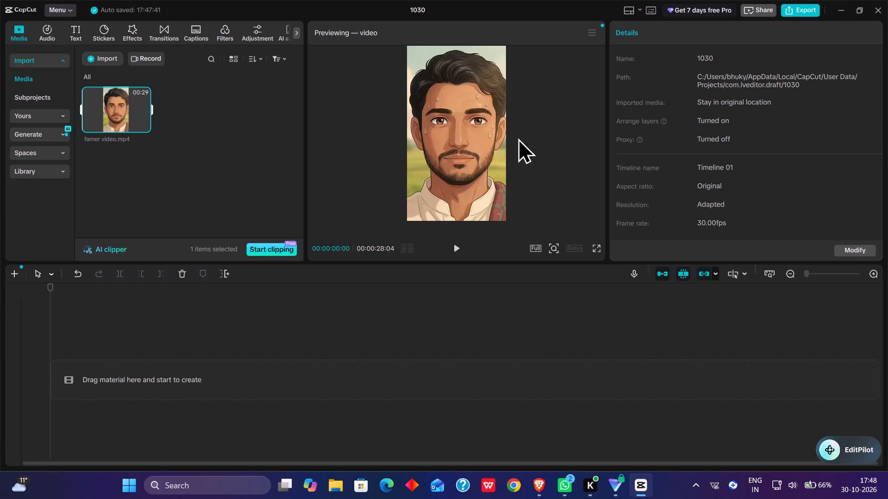
Place famer video.mp4 on the main timeline track, starting at 00:00.
left_click_drag(466, 139, 457, 177)
left_click_drag(120, 107, 122, 261)
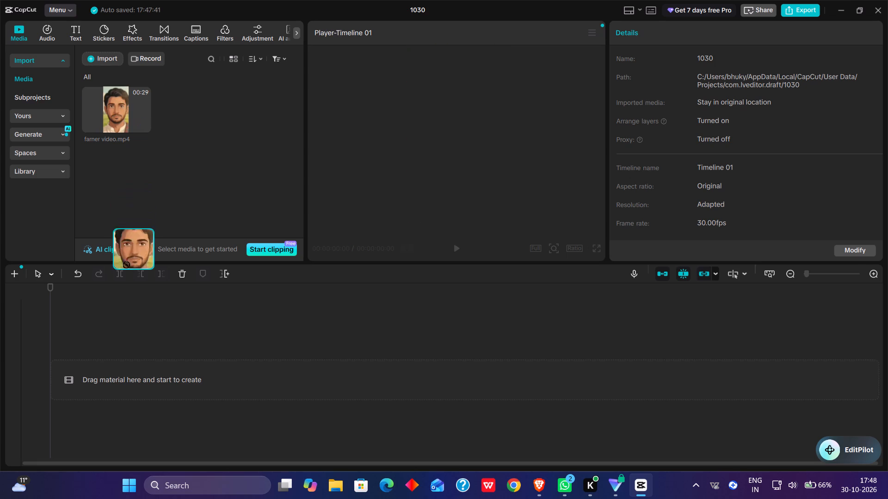
left_click_drag(122, 261, 82, 377)
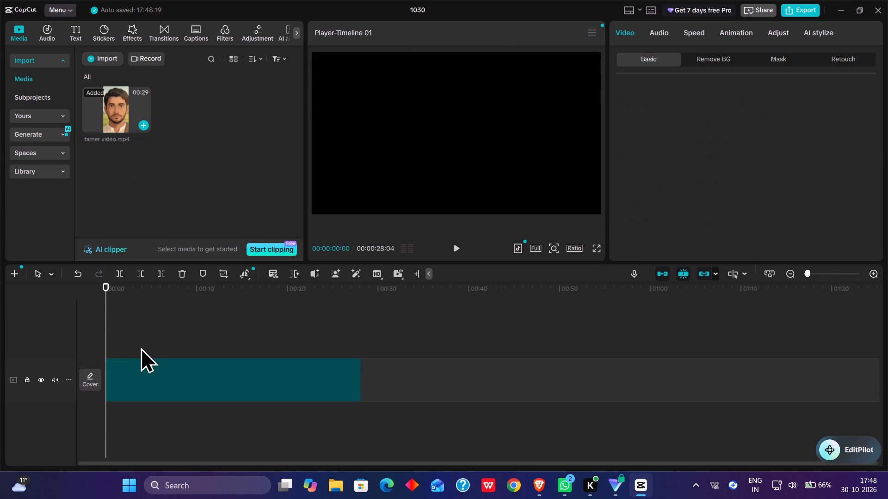
Dismiss the feature tips over the editor, cancelling the text-based editing analysis.
left_click(343, 244)
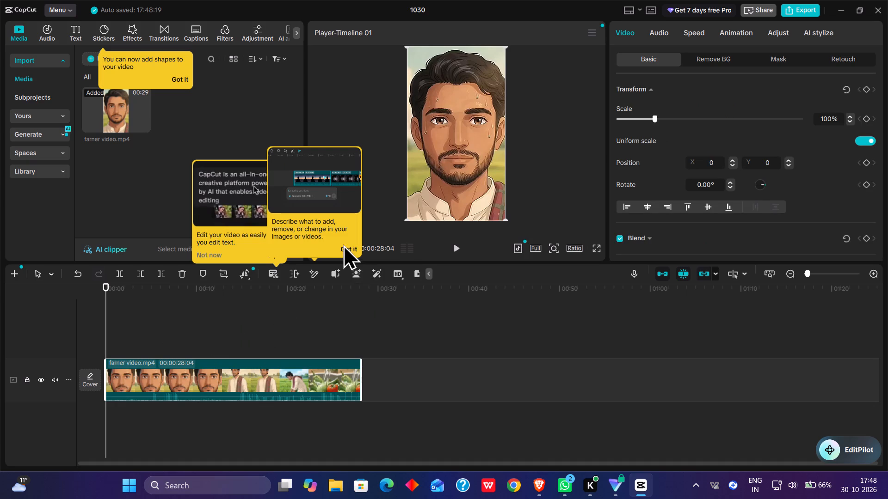
left_click(348, 248)
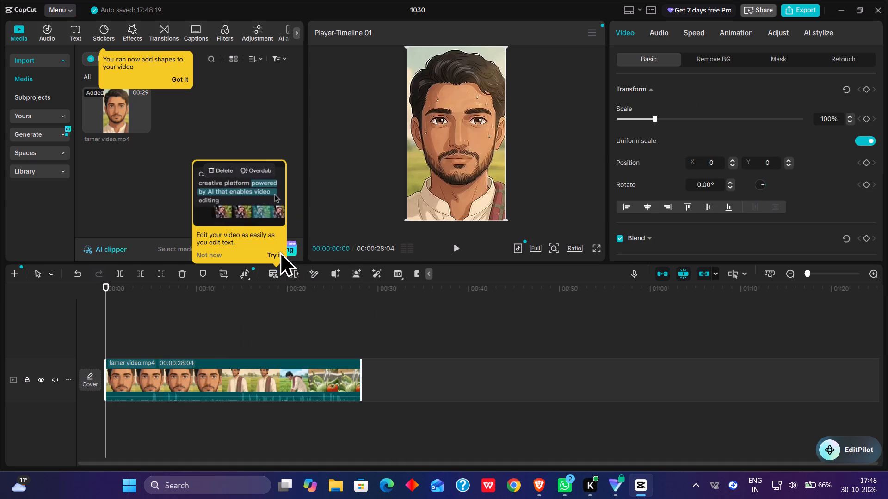
left_click(276, 249)
left_click(277, 253)
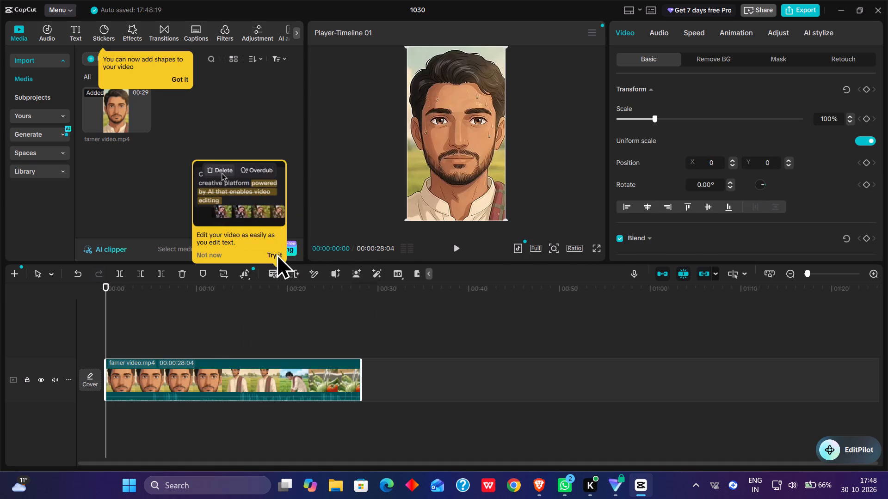
left_click(181, 74)
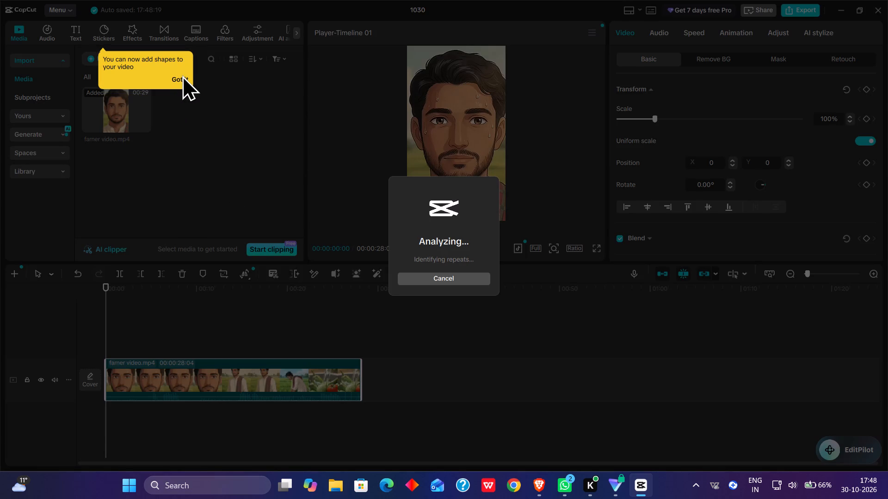
left_click(419, 277)
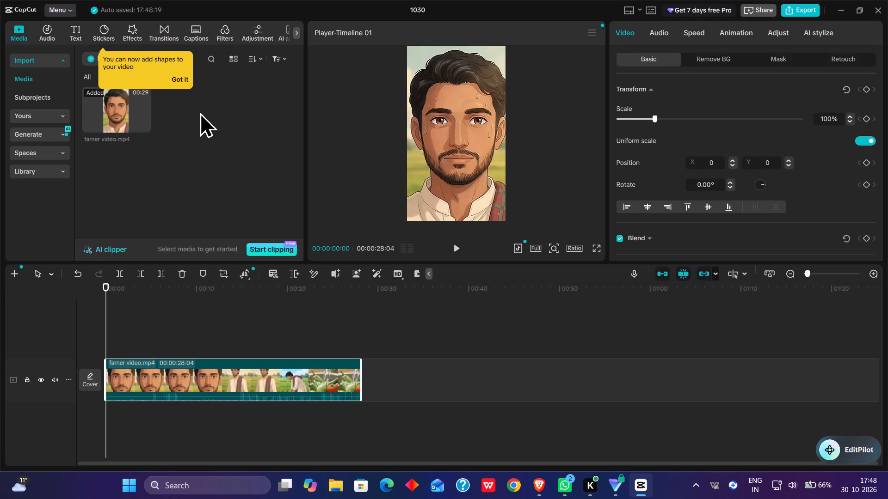
left_click(185, 81)
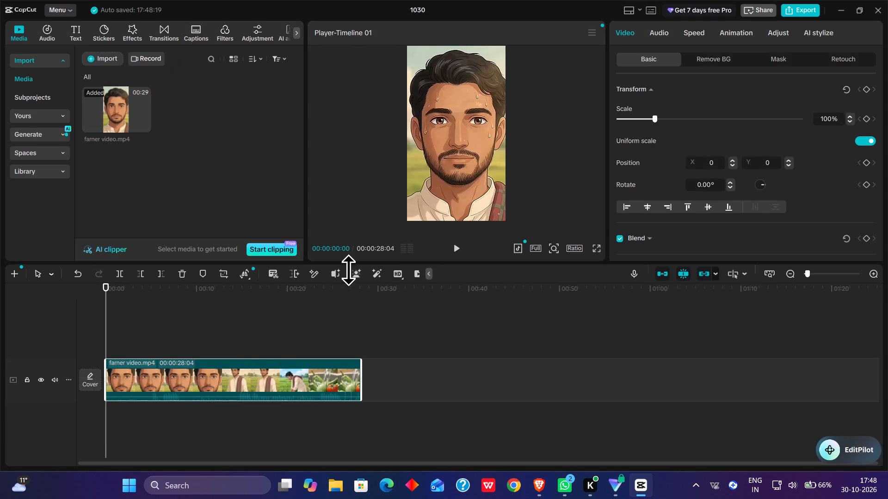
Examine the text library, previewing the default text and checking the favourites and text effects.
left_click(81, 20)
left_click(76, 32)
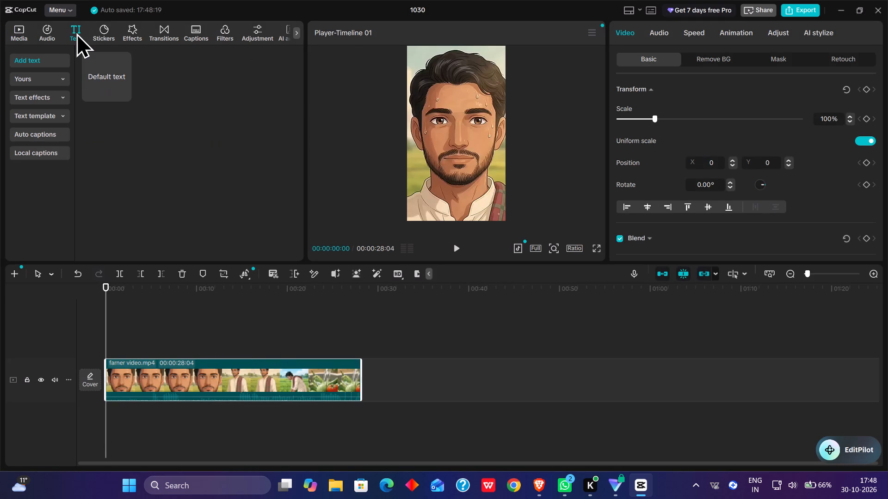
left_click_drag(76, 32, 121, 186)
left_click(103, 69)
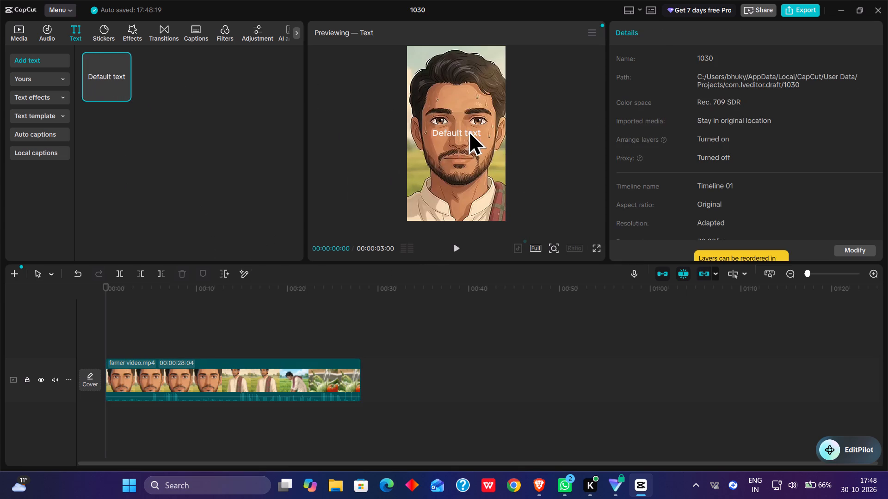
left_click(28, 78)
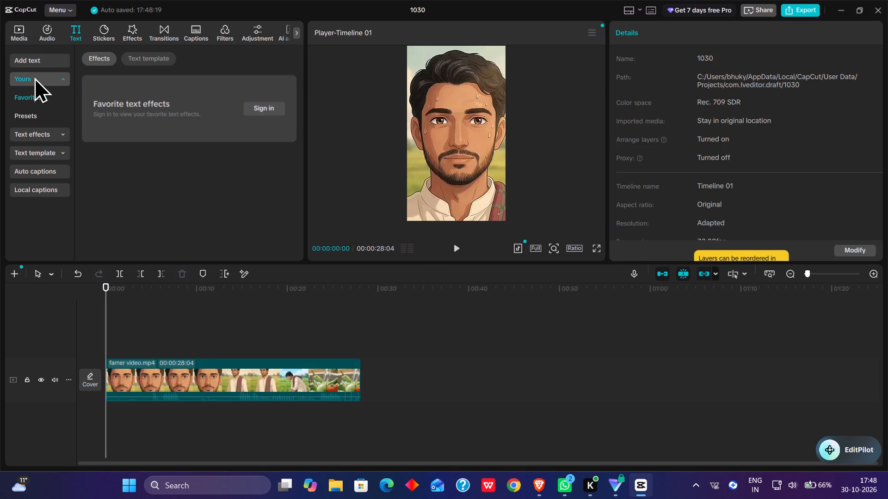
left_click(43, 56)
left_click(118, 69)
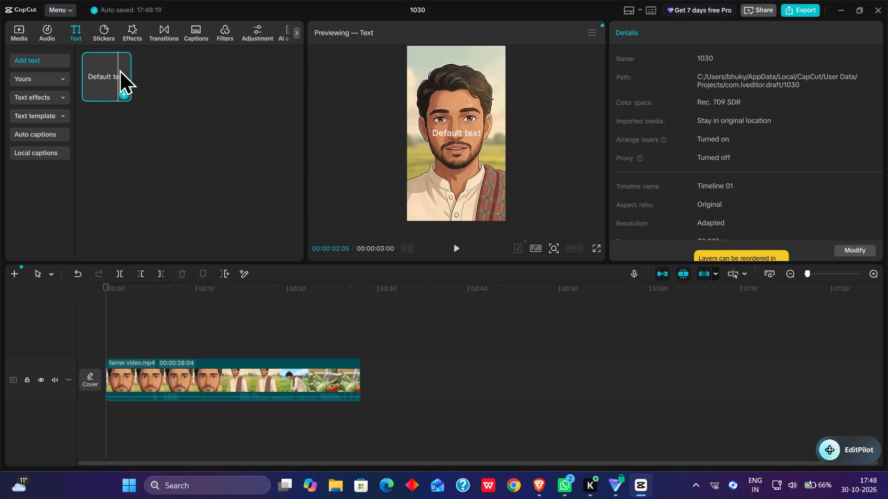
key("Right")
key("Right")
key("Right")
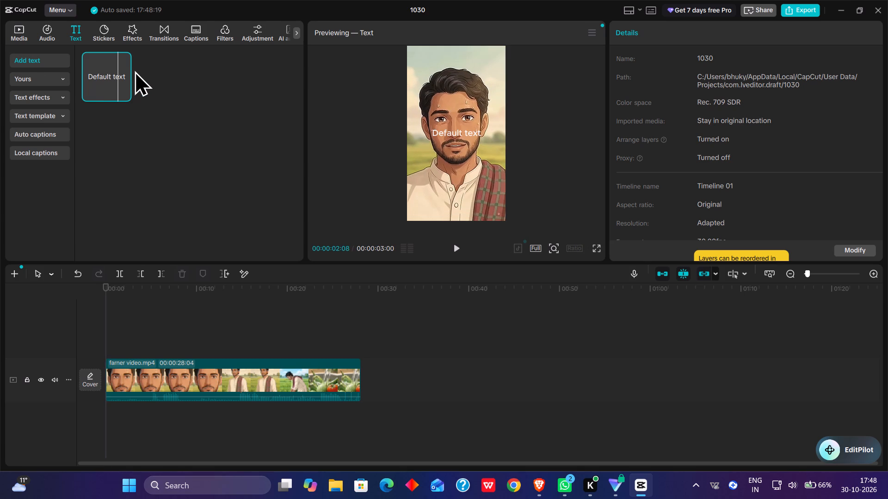
left_click(39, 96)
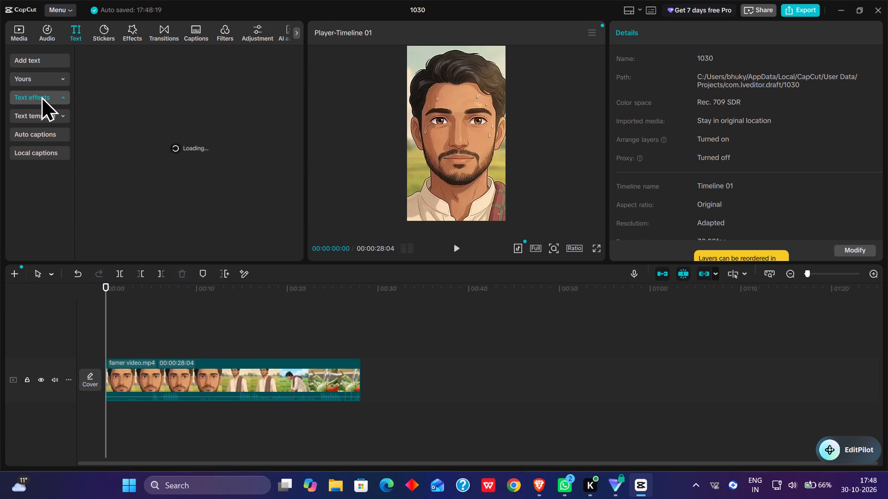
left_click(44, 60)
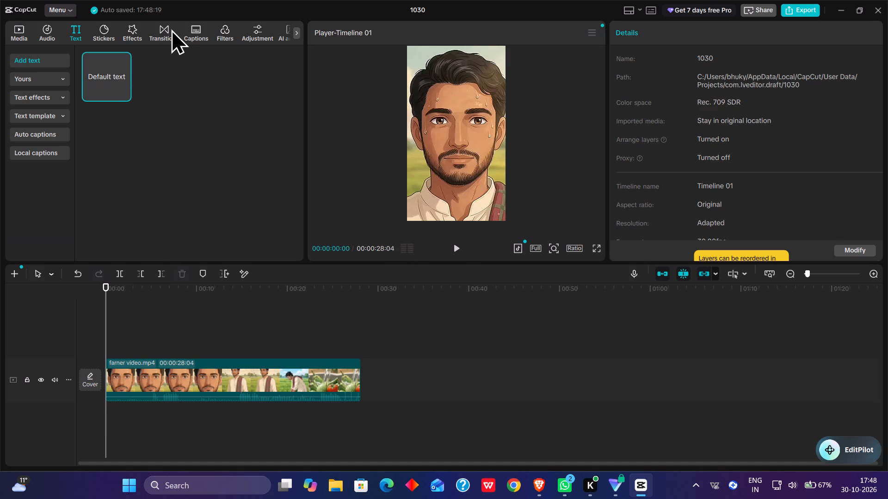
left_click_drag(253, 32, 232, 37)
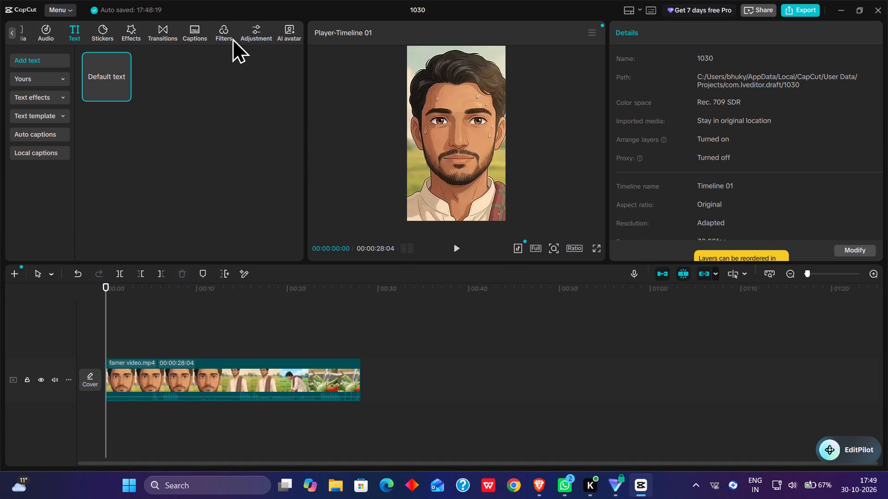
left_click_drag(232, 37, 270, 39)
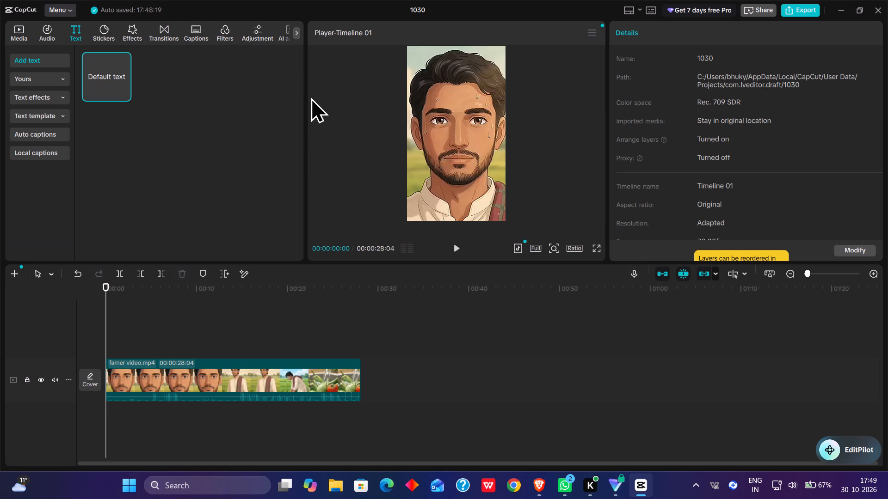
Add a default text clip on its own track above the start of the farmer video.
left_click(107, 73)
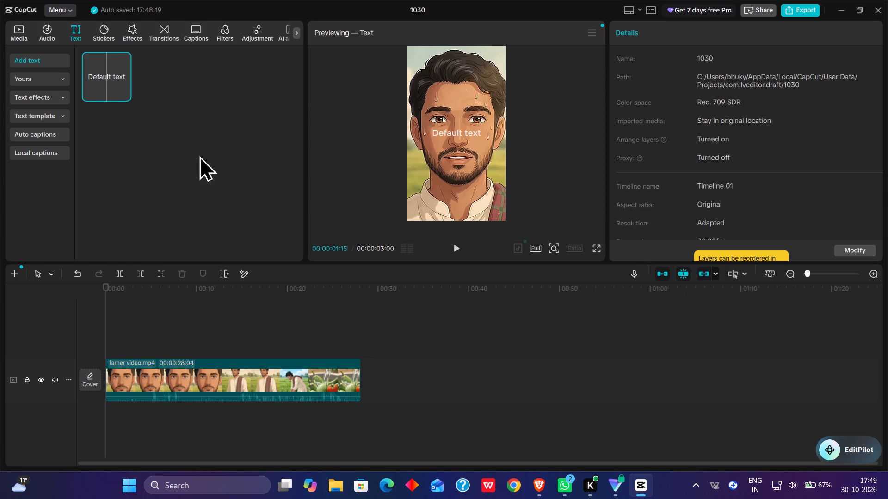
key("j")
key("i")
key("k")
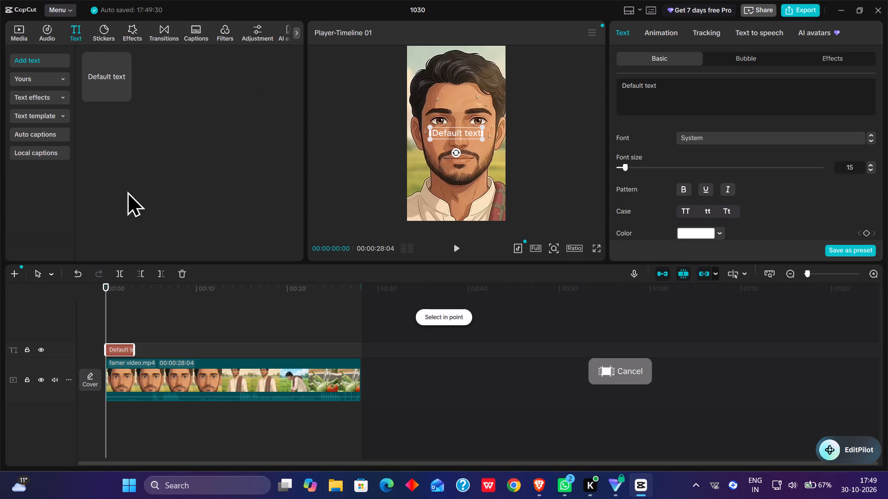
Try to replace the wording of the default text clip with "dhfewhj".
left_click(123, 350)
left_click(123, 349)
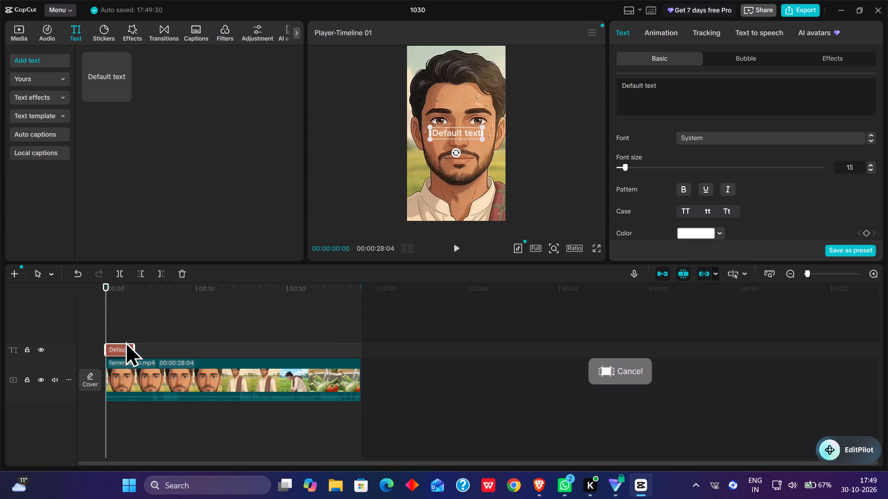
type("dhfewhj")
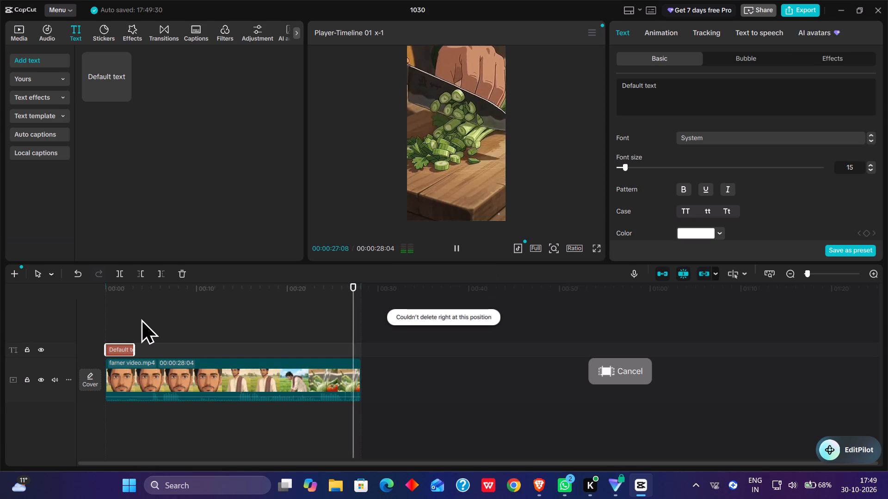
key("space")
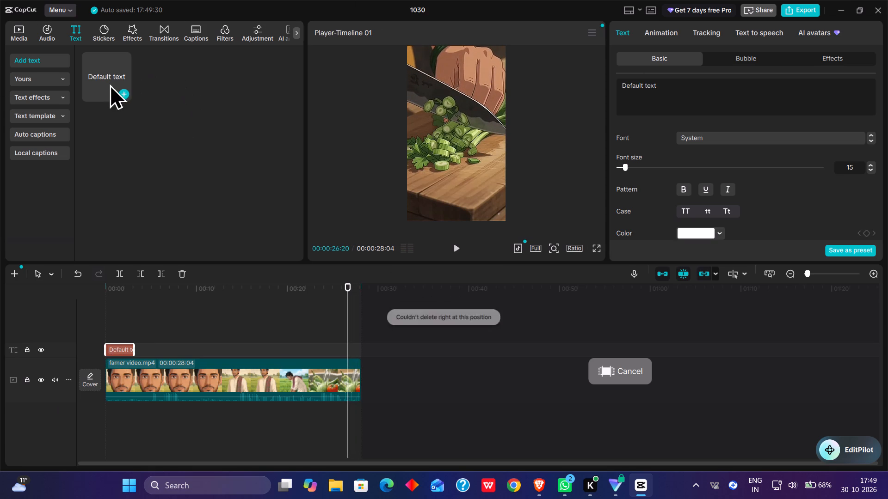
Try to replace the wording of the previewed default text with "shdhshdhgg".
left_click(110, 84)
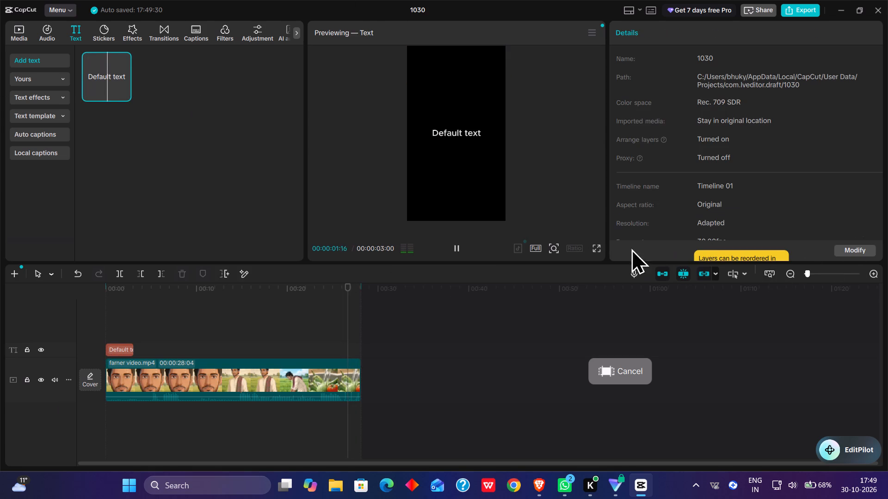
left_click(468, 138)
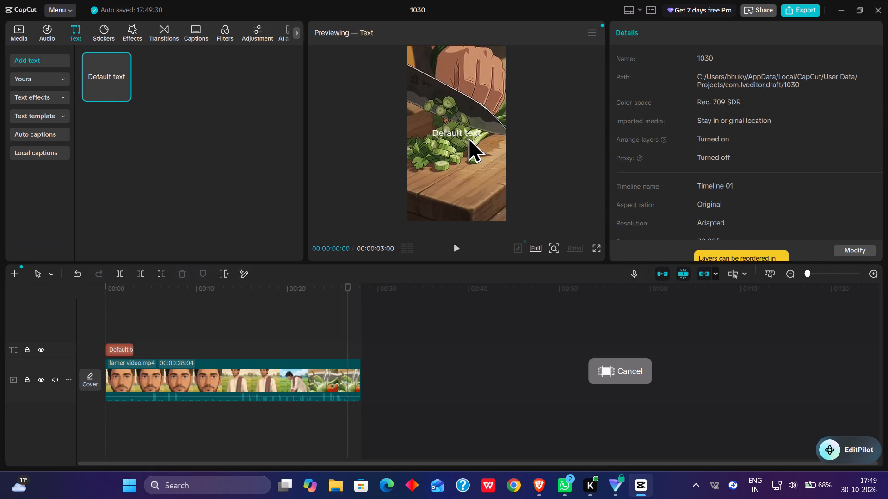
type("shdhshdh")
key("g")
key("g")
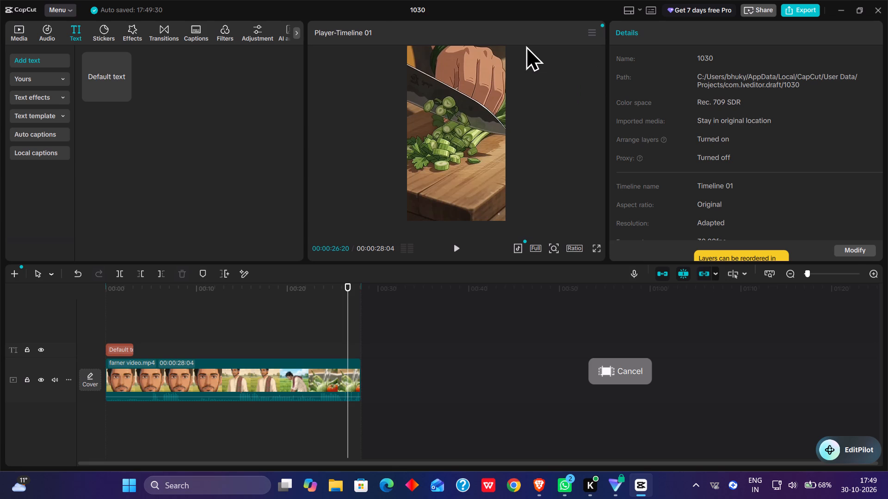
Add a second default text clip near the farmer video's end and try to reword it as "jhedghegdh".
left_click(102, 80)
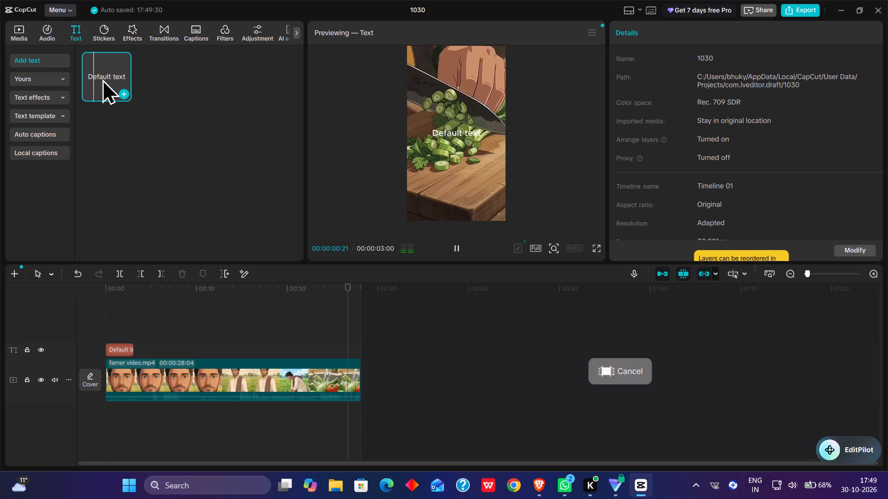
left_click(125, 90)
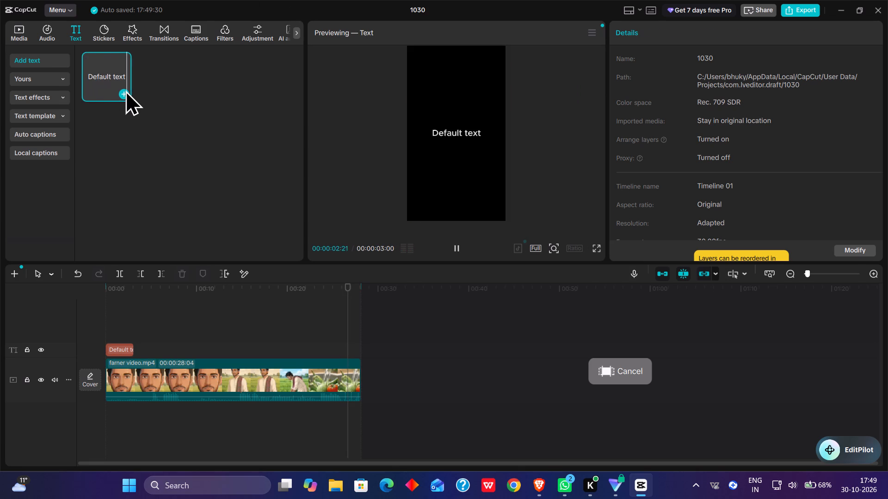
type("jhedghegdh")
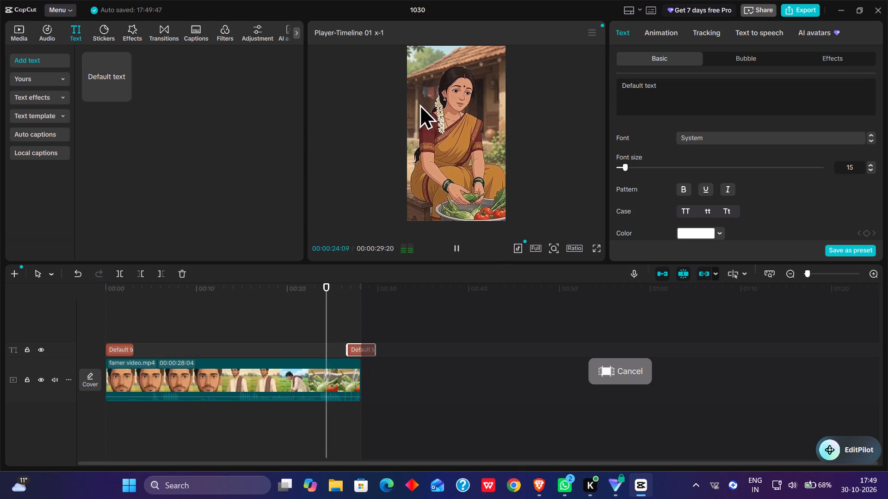
Play back the closing part of the farmer video, pausing at about 26 seconds.
left_click(472, 116)
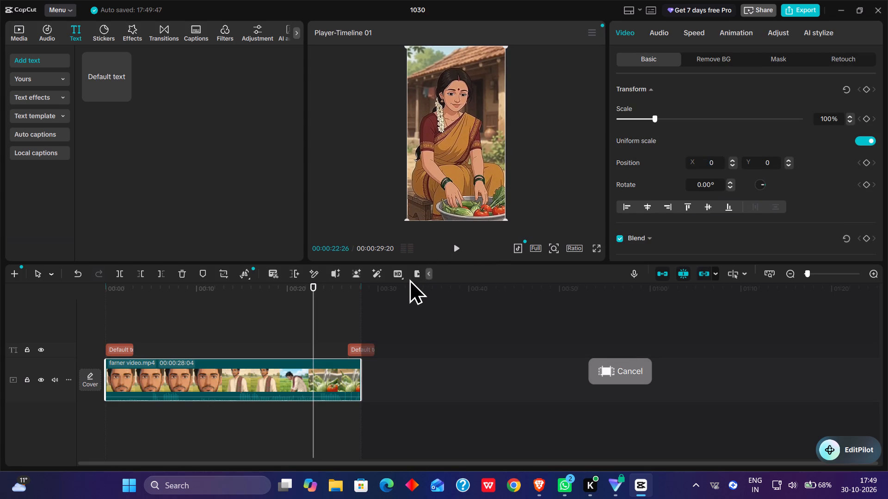
left_click(454, 245)
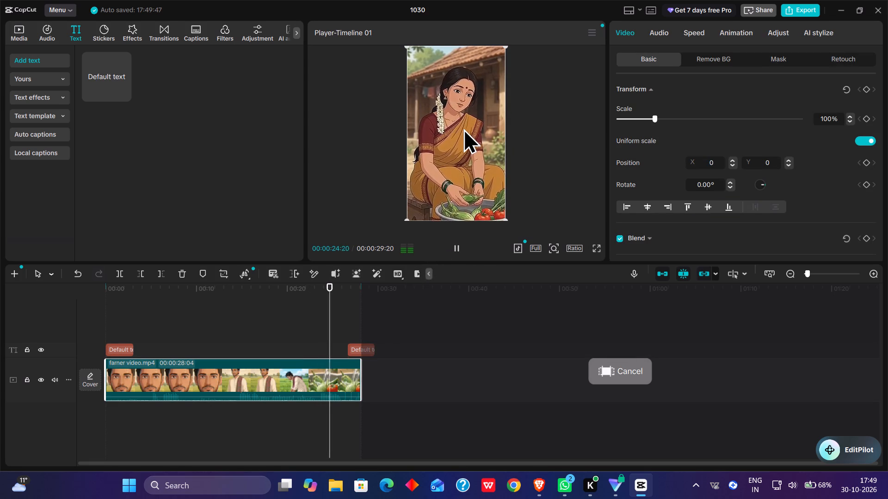
left_click(455, 247)
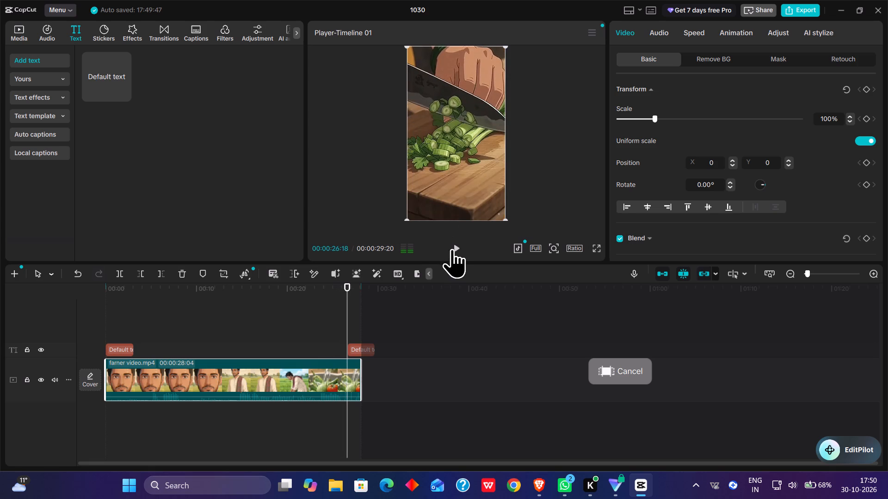
Dismiss the selection prompt over the timeline and delete both default text clips, the one near the video's end and the one at its start.
left_click(618, 372)
left_click(364, 351)
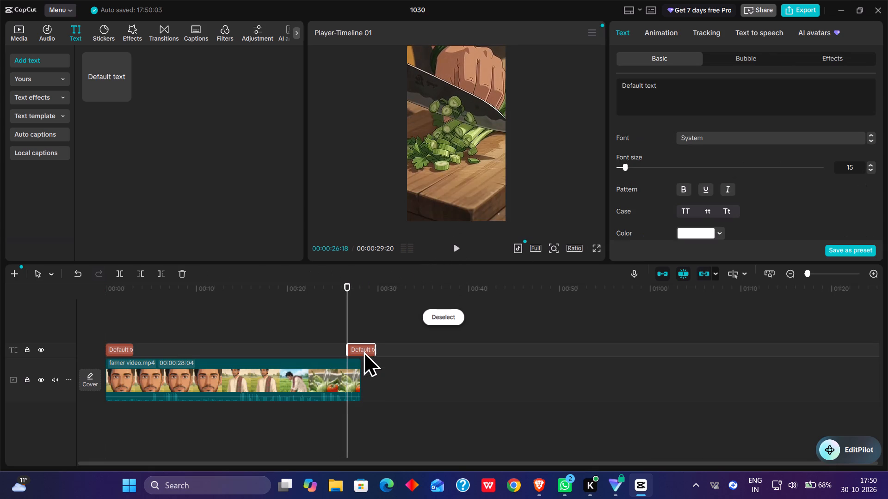
key("BackSpace")
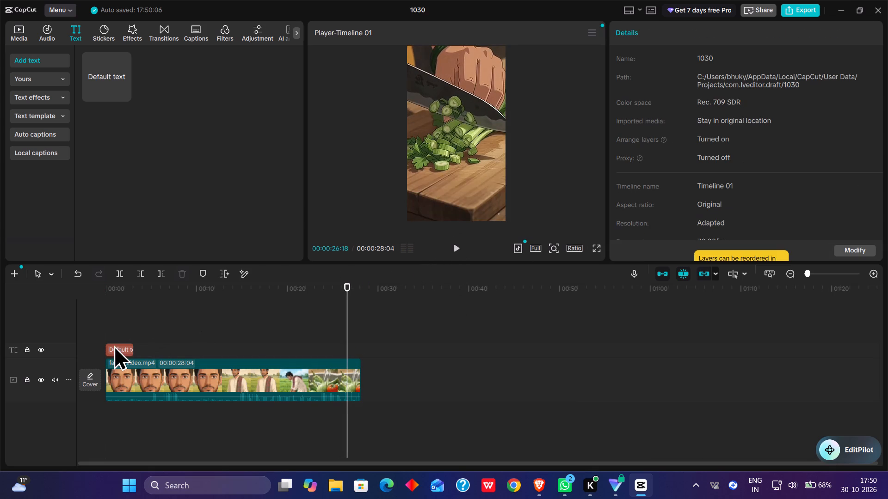
left_click(117, 347)
key("BackSpace")
Return the playhead to the start of the farmer video and add a default text clip there on its own track.
left_click_drag(347, 282, 3, 284)
left_click(112, 76)
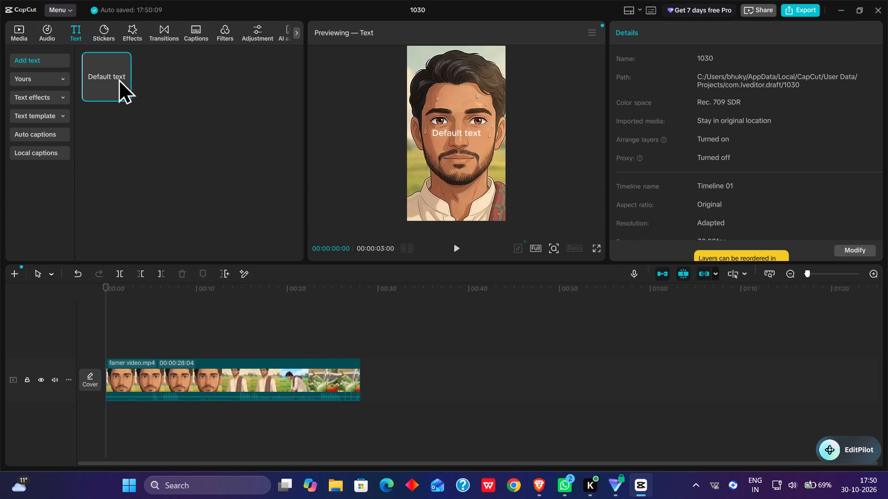
double_click(466, 130)
double_click(466, 130)
left_click(454, 251)
left_click(110, 87)
left_click(122, 91)
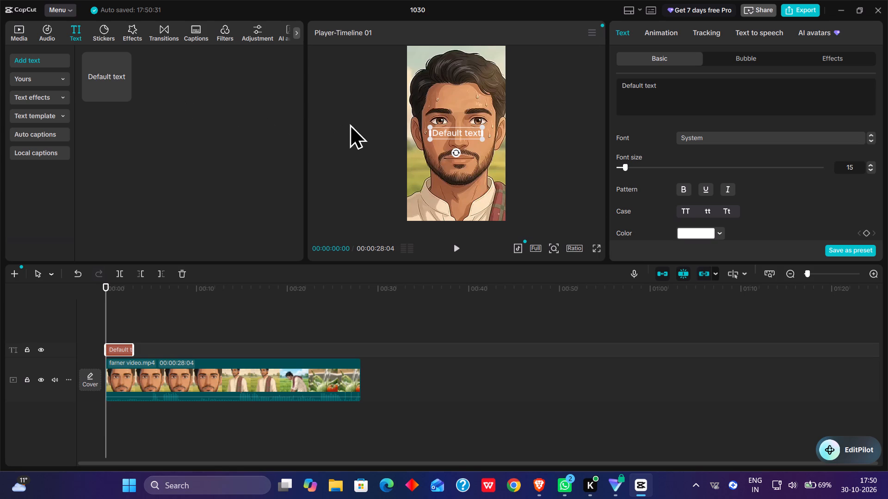
Resize the default text overlay over the man's face in the player, making it slightly larger.
left_click(445, 128)
left_click_drag(481, 129, 474, 130)
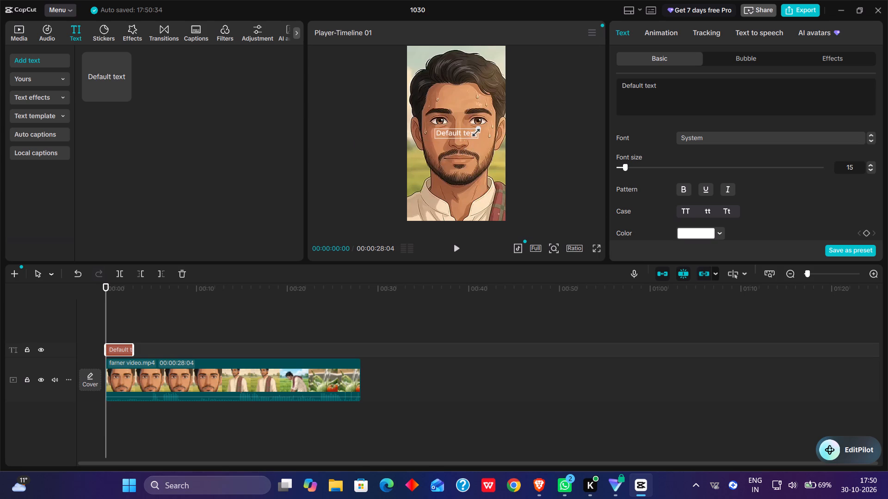
left_click_drag(474, 130, 478, 124)
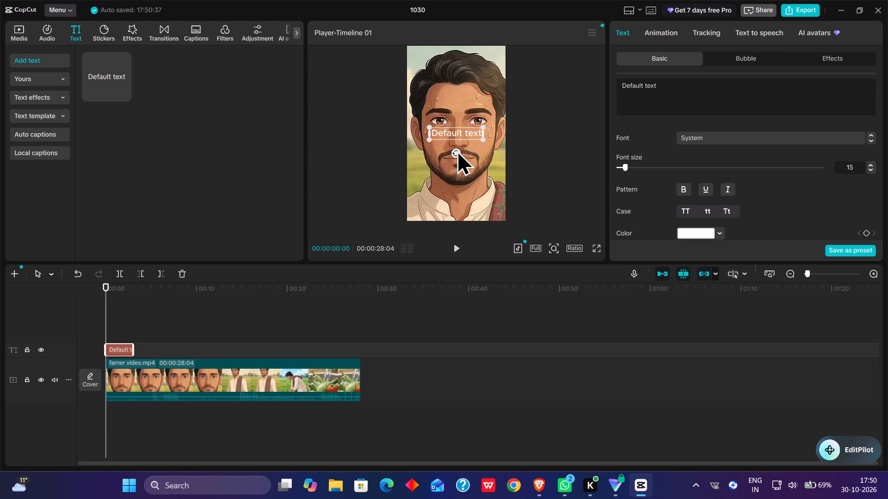
Rotate the default text overlay in the player to a slight upward tilt of about 13°.
left_click_drag(455, 150, 456, 131)
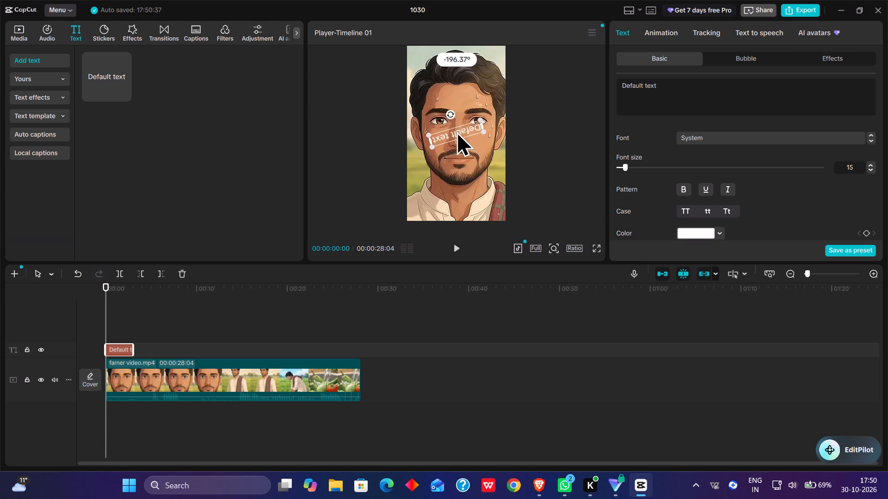
left_click_drag(456, 131, 475, 123)
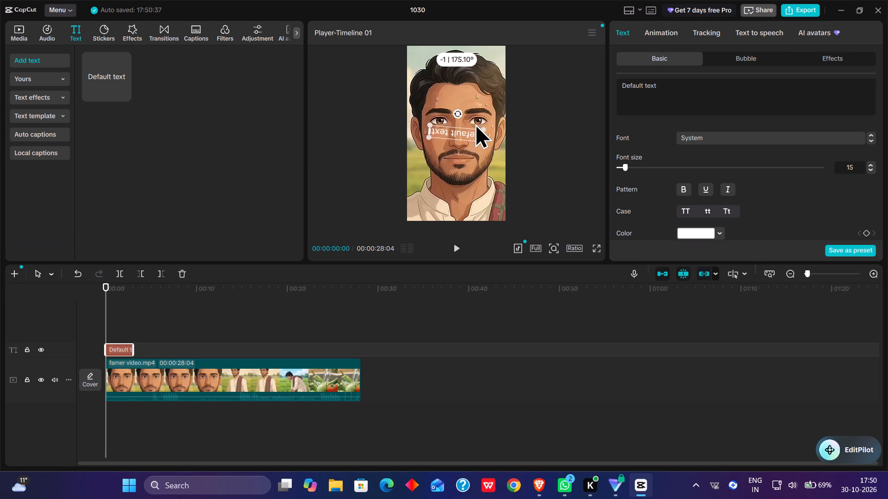
left_click_drag(475, 123, 478, 114)
left_click(451, 111)
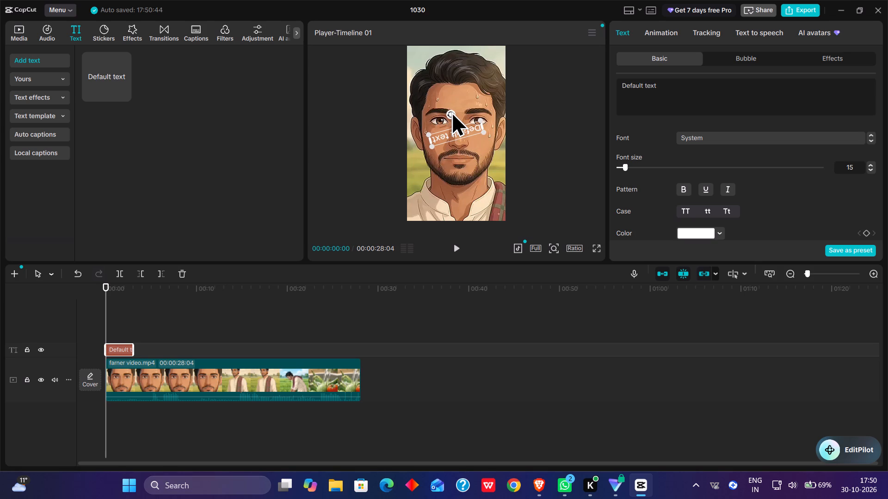
left_click_drag(451, 111, 436, 128)
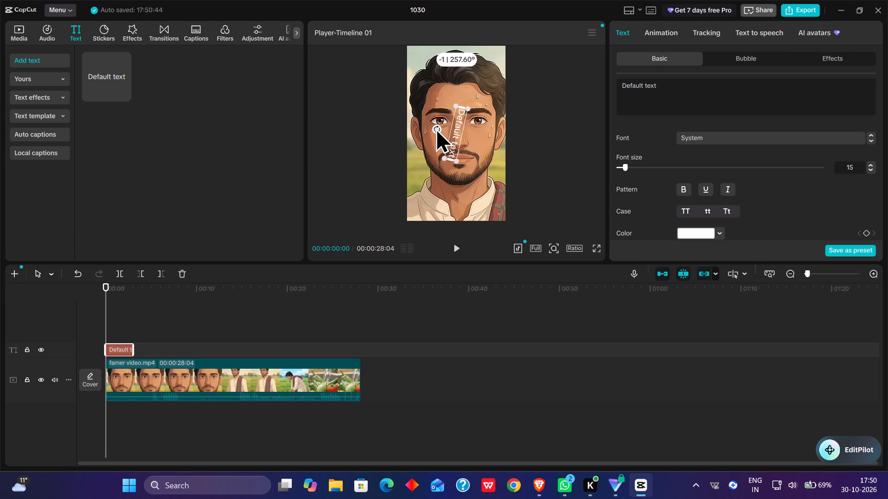
left_click_drag(436, 128, 453, 139)
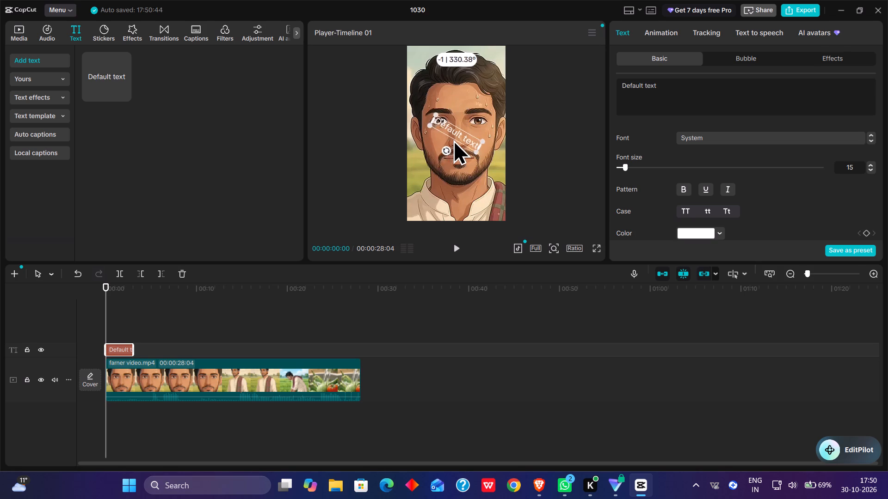
left_click_drag(453, 139, 453, 140)
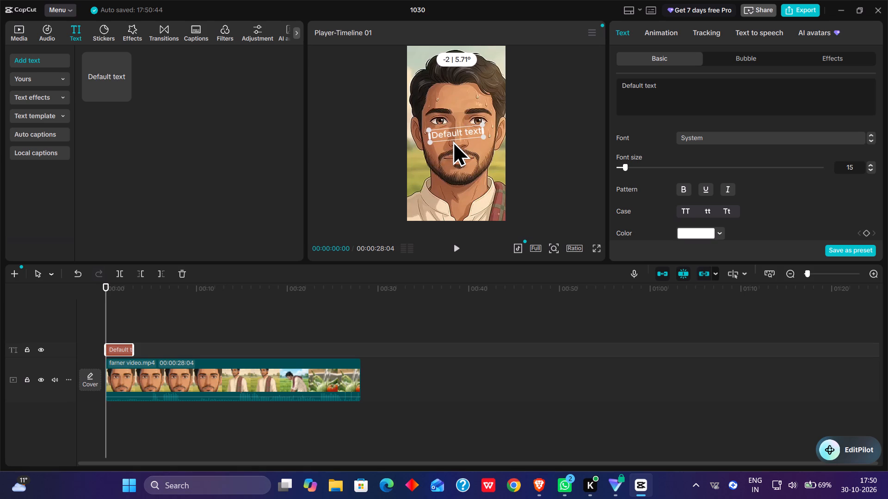
left_click_drag(453, 140, 454, 141)
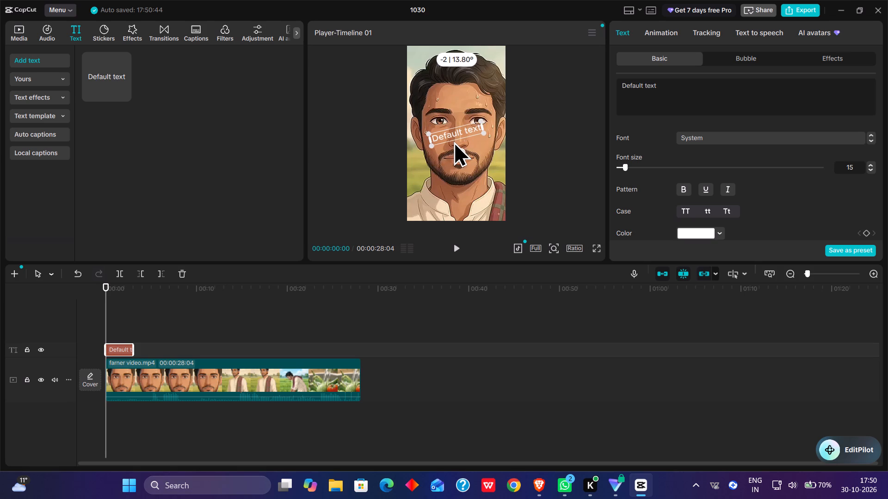
left_click_drag(454, 141, 454, 140)
Fine-tune the default text overlay's upward tilt to about 13.8° and select its clip at the start of the timeline.
left_click_drag(454, 140, 454, 139)
left_click(120, 346)
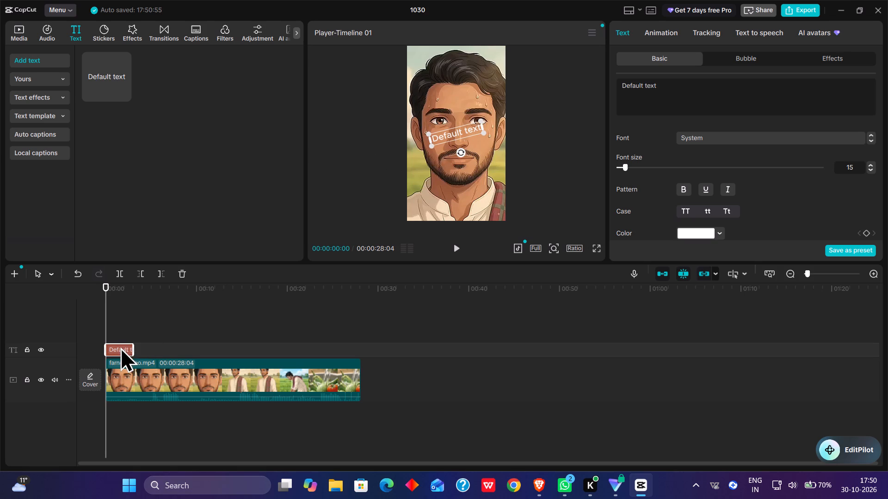
double_click(118, 347)
Open the favorite text templates and bring up the account sign-in options for viewing them.
left_click(66, 78)
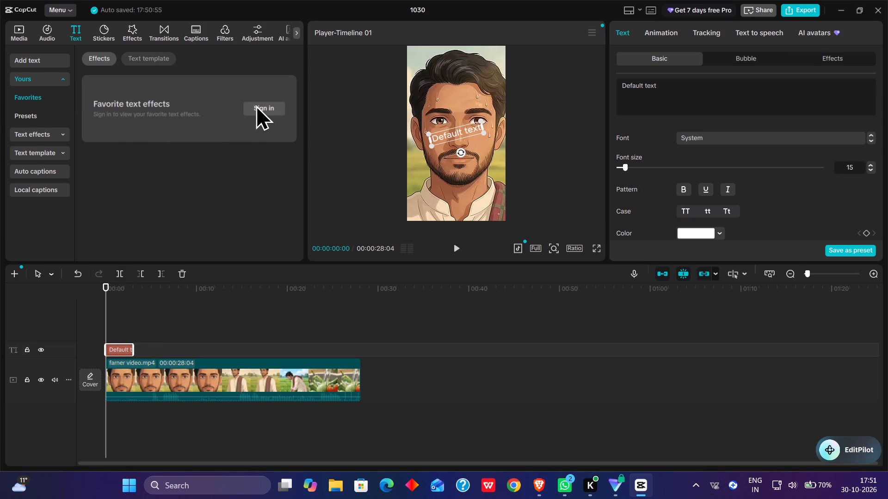
left_click(144, 54)
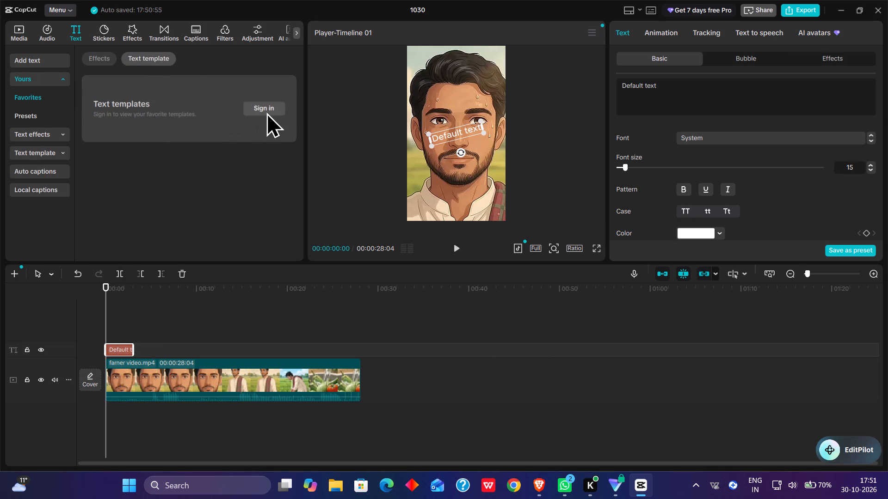
left_click(267, 111)
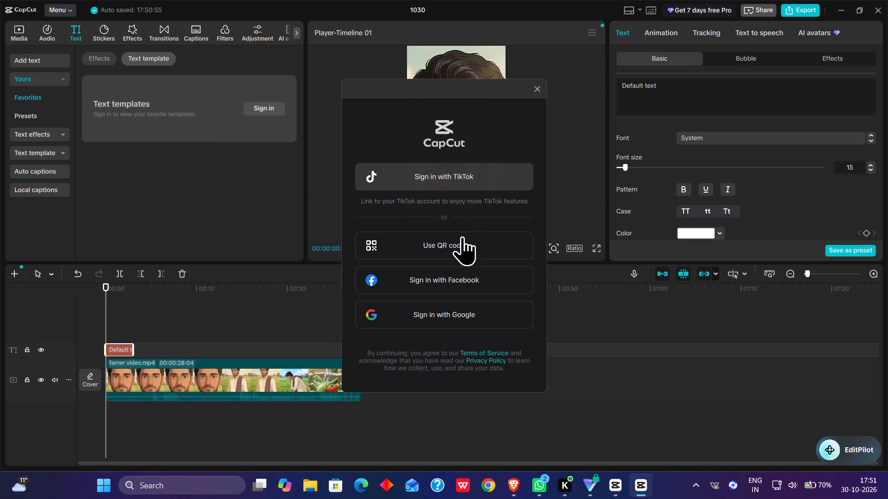
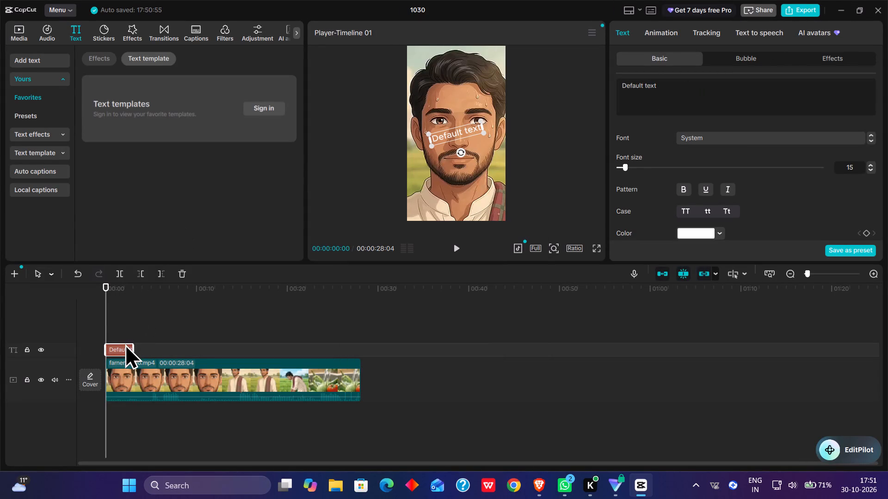
Show the basic add-text presets and preview the Default text preset.
left_click(125, 345)
left_click(103, 56)
left_click(42, 61)
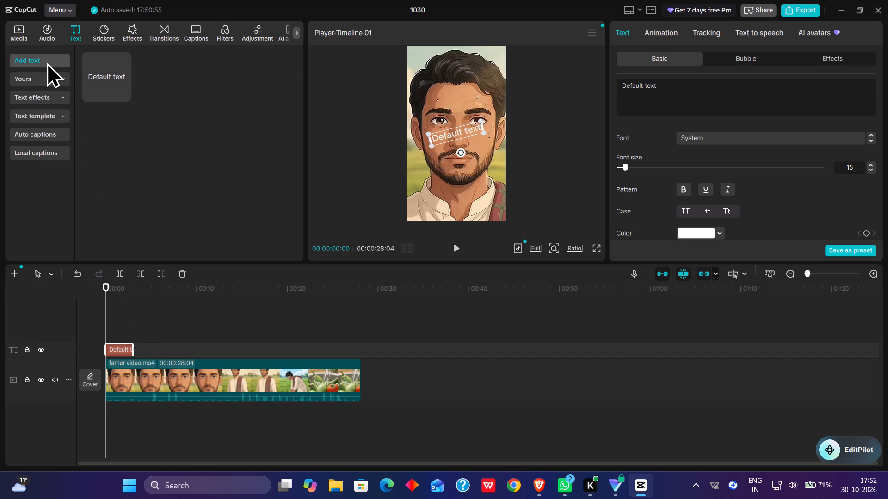
left_click(93, 80)
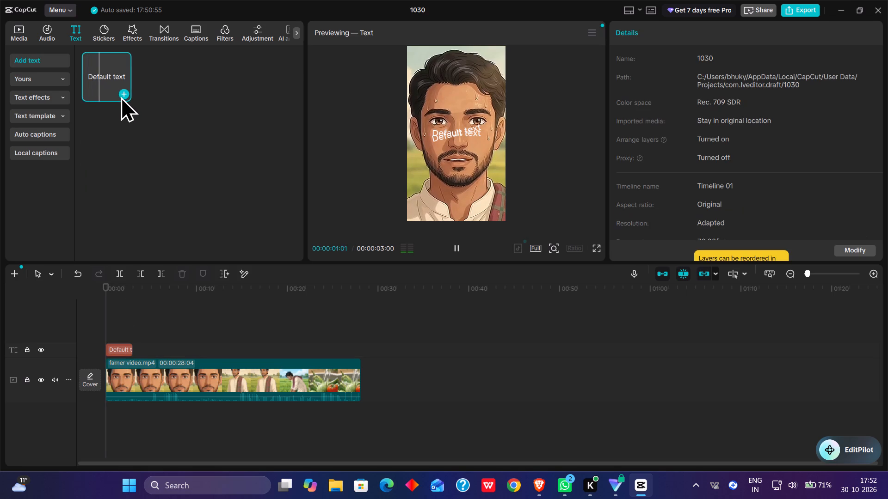
Delete the tilted default text clip at the start of the farmer video.
left_click(123, 349)
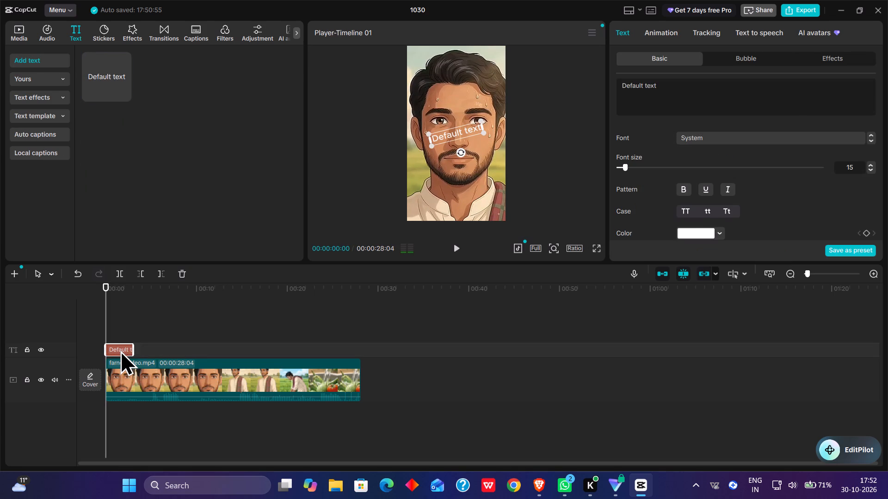
key("BackSpace")
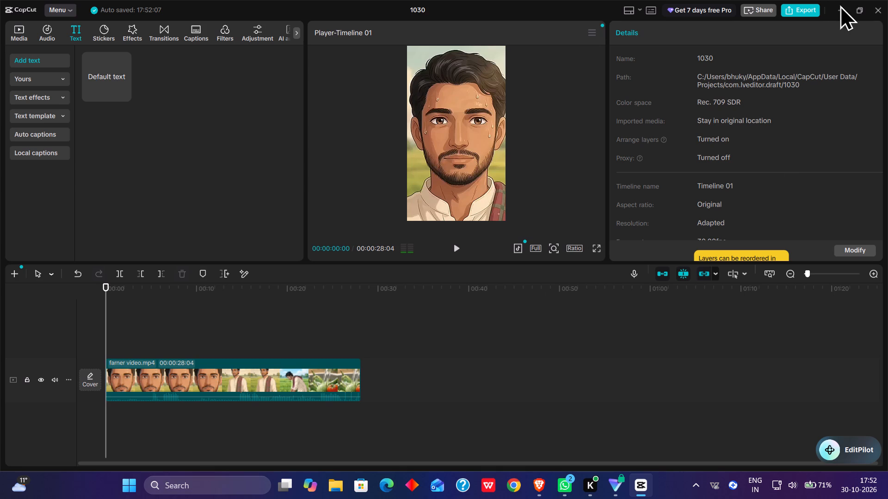
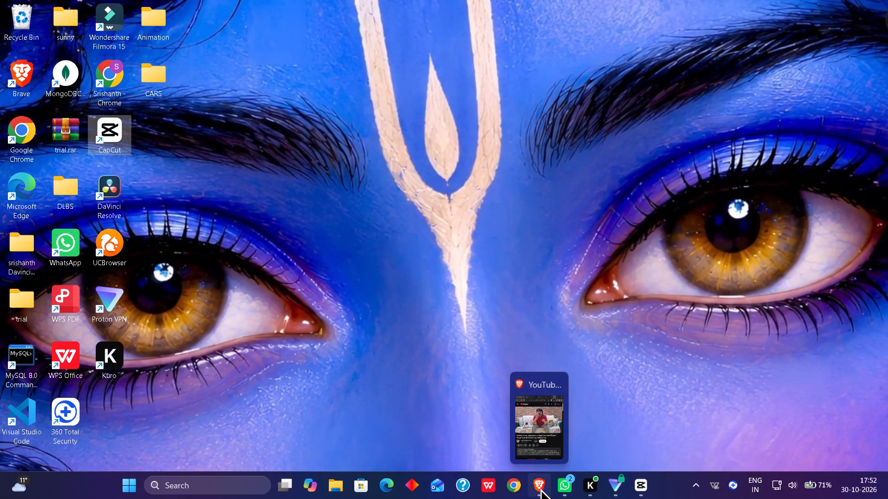
Launch Google Chrome from the desktop.
left_click(513, 482)
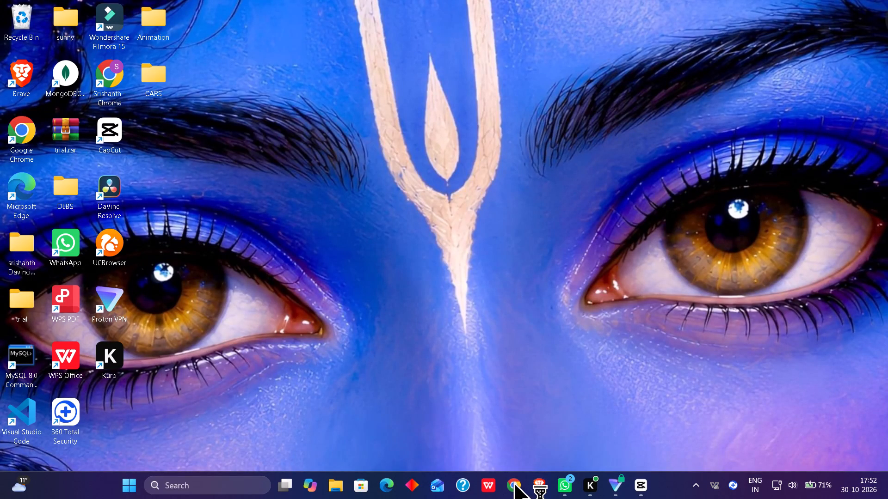
left_click(496, 274)
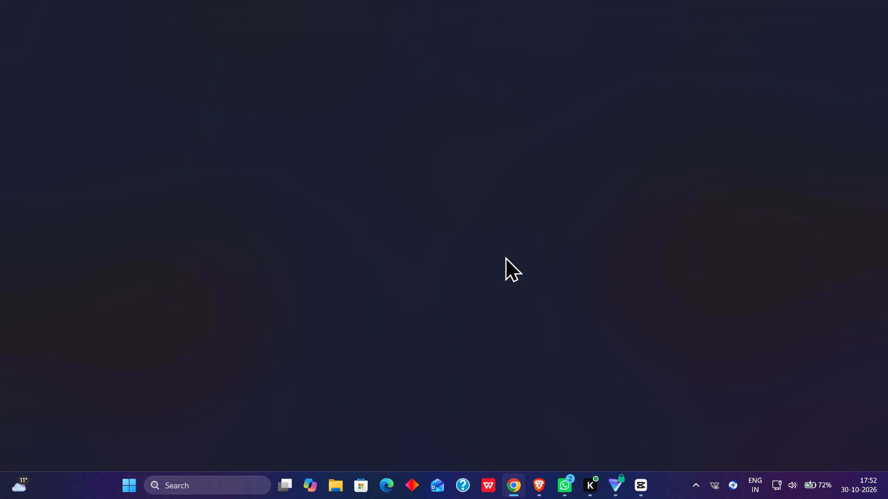
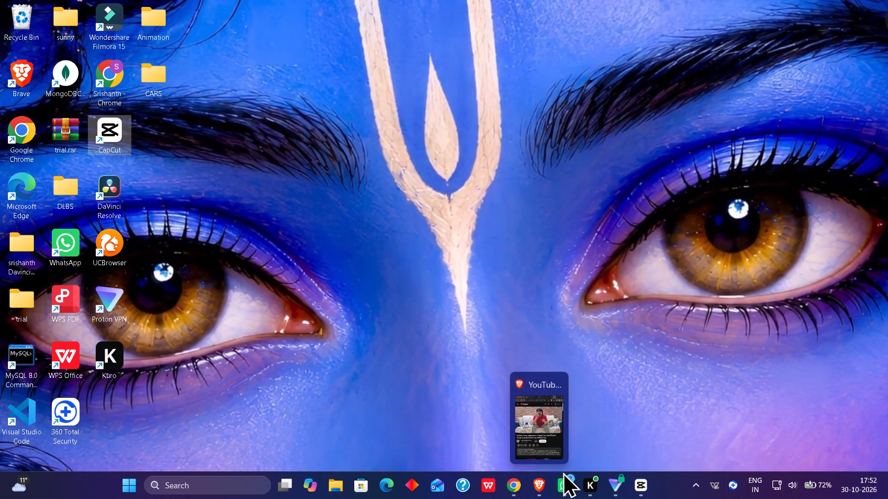
Switch back to the CapCut project and open the account sign-in options from the favorite text effects.
left_click(627, 435)
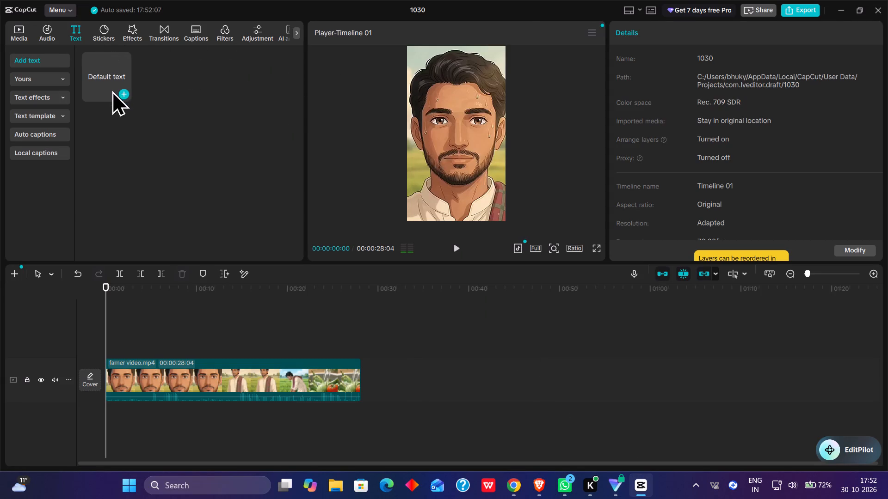
left_click(55, 75)
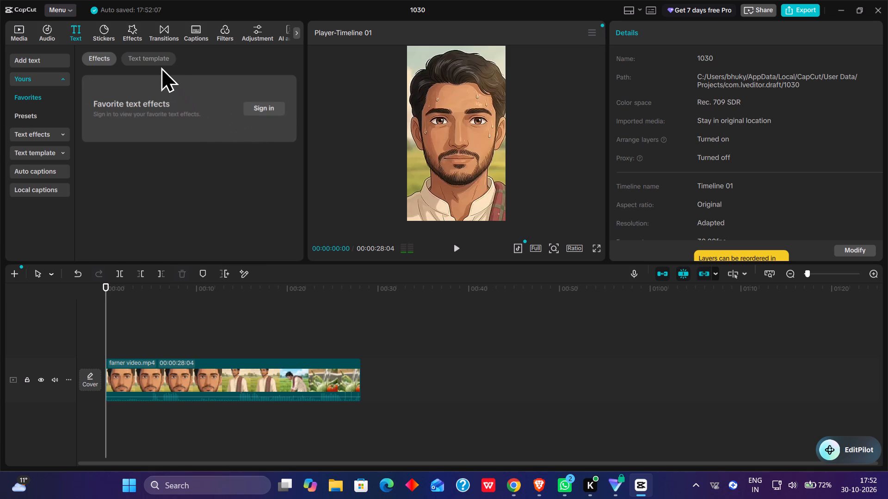
left_click(262, 106)
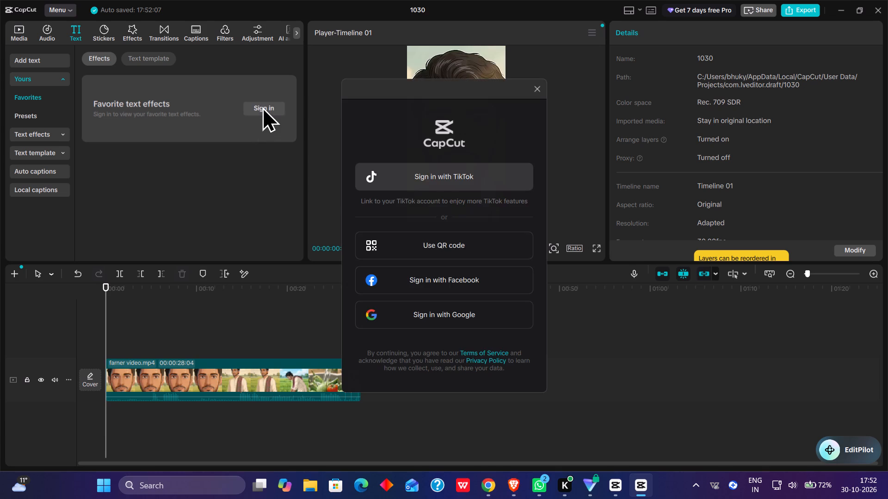
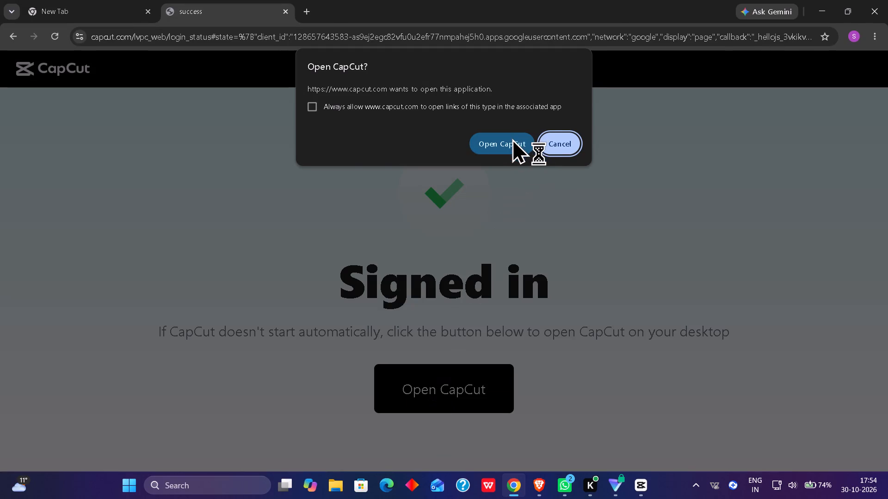
Return from the browser's sign-in success page to the CapCut project.
left_click(307, 102)
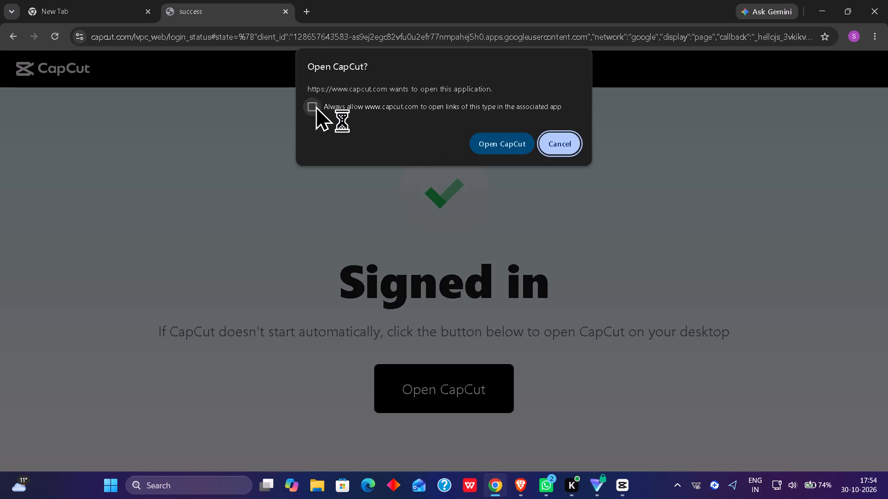
left_click(315, 105)
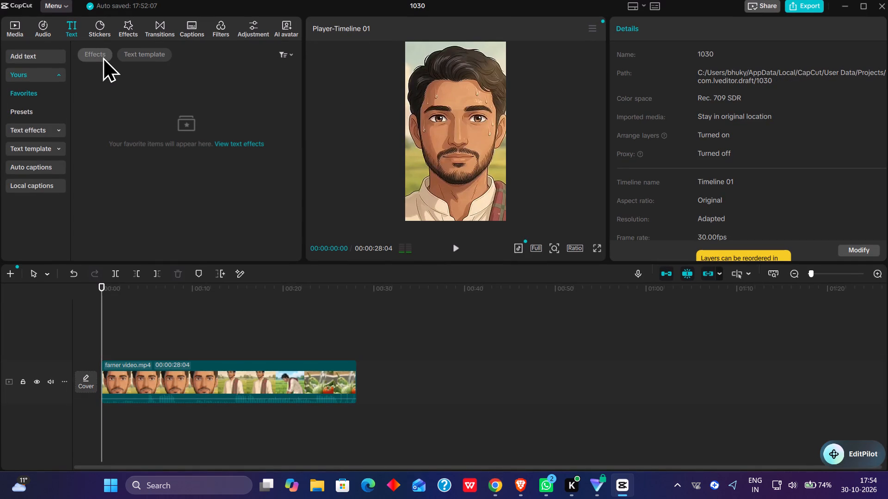
Check the favorite text effects and look over the trending text templates.
left_click(103, 56)
left_click(158, 43)
left_click(154, 51)
left_click(249, 144)
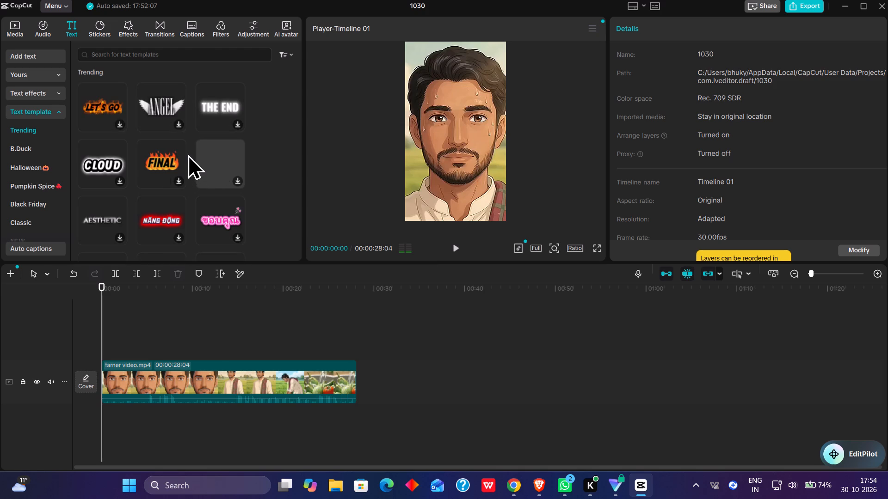
scroll(89, 130, "up", 3)
left_click(81, 69)
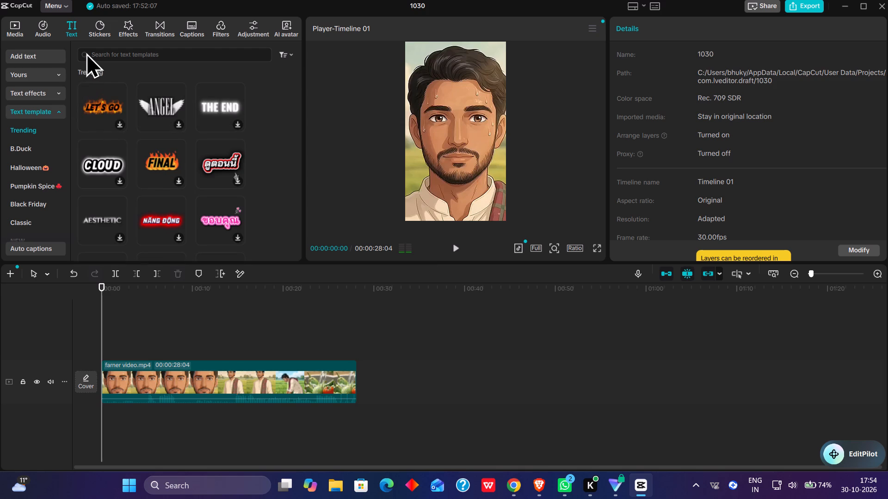
Preview the default text over the video and try to select it in the player.
left_click(34, 55)
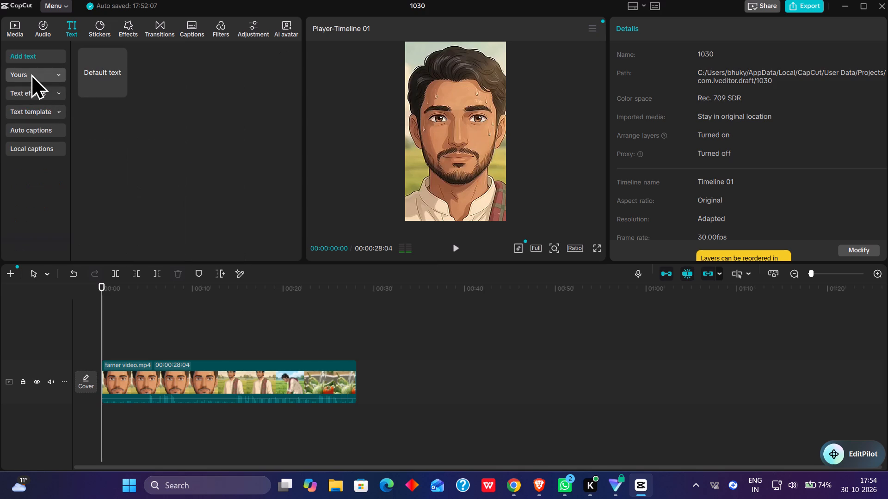
left_click(92, 67)
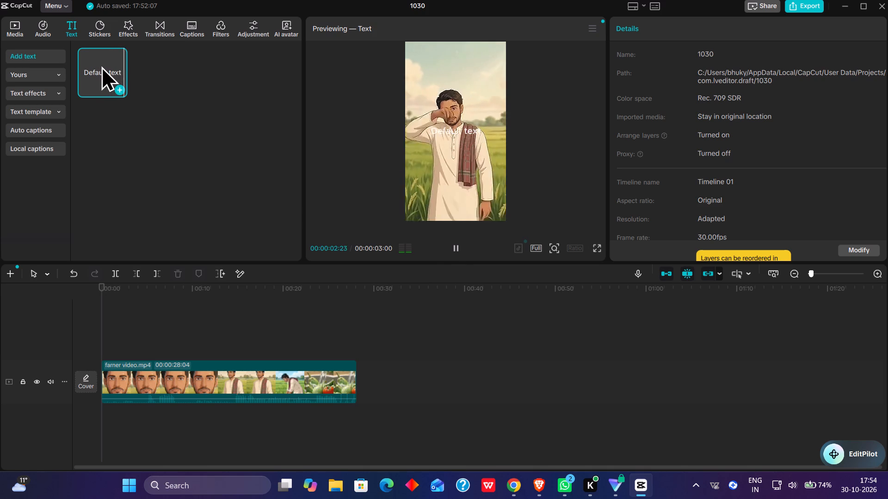
left_click(243, 270)
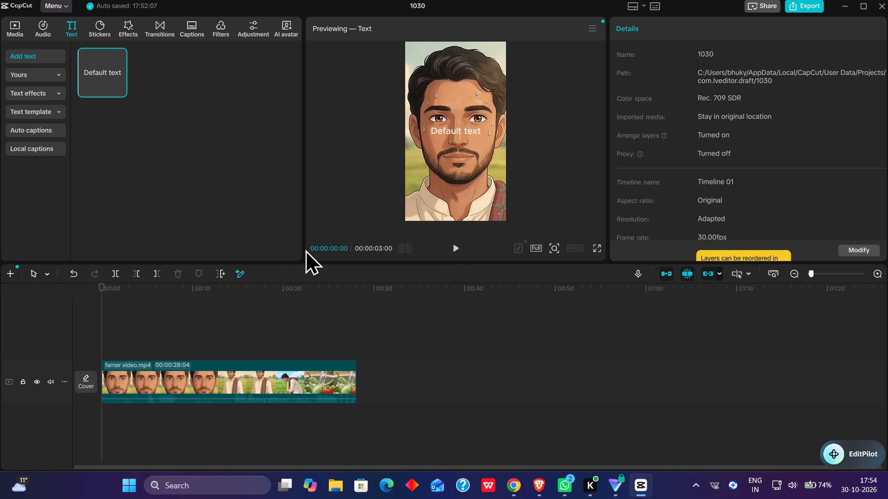
left_click(474, 127)
left_click(239, 273)
Look at the cover selection for the farmer video and dismiss it.
left_click(86, 378)
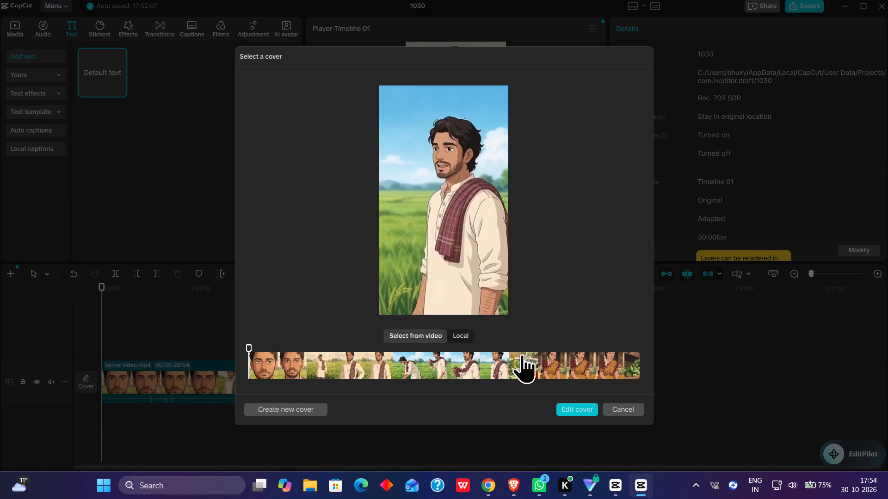
left_click(623, 412)
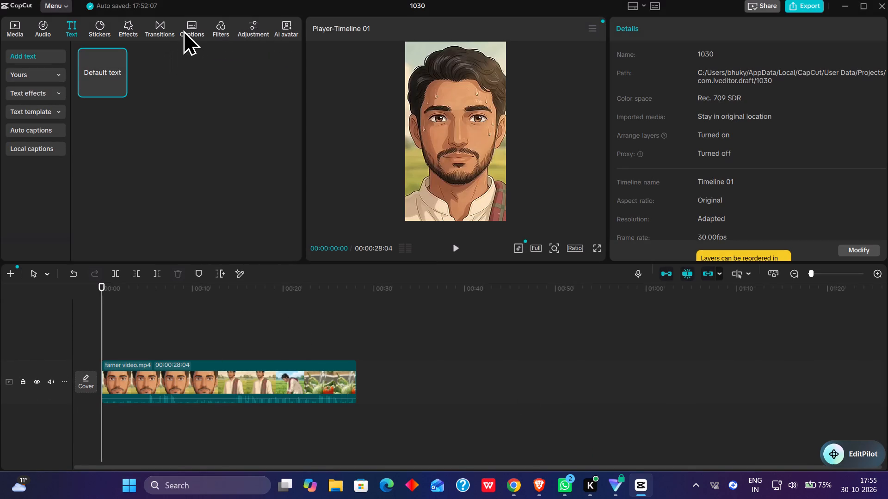
Look through the B.Duck text effects, then preview the default text over the video again.
left_click(39, 94)
left_click(41, 115)
left_click(33, 129)
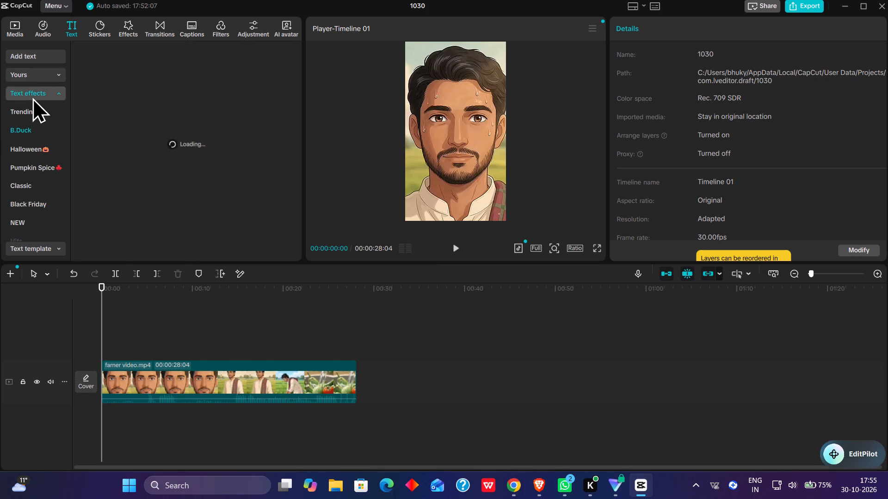
left_click(36, 86)
left_click(37, 92)
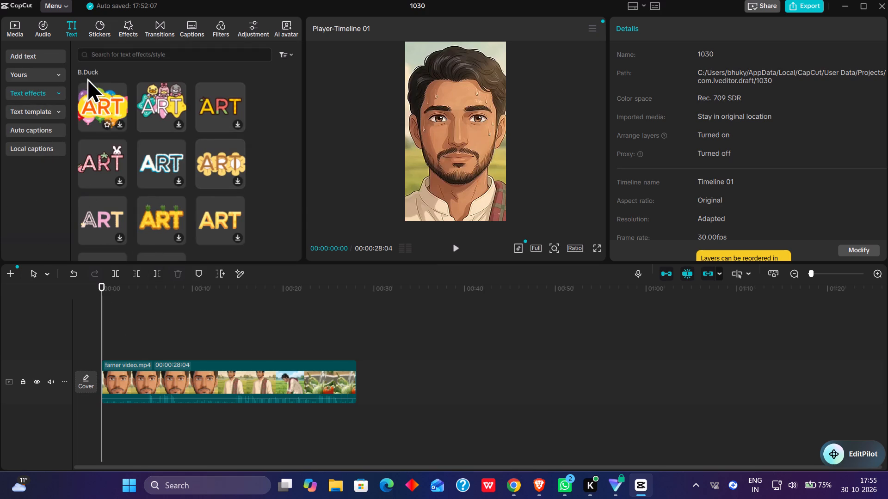
left_click(45, 50)
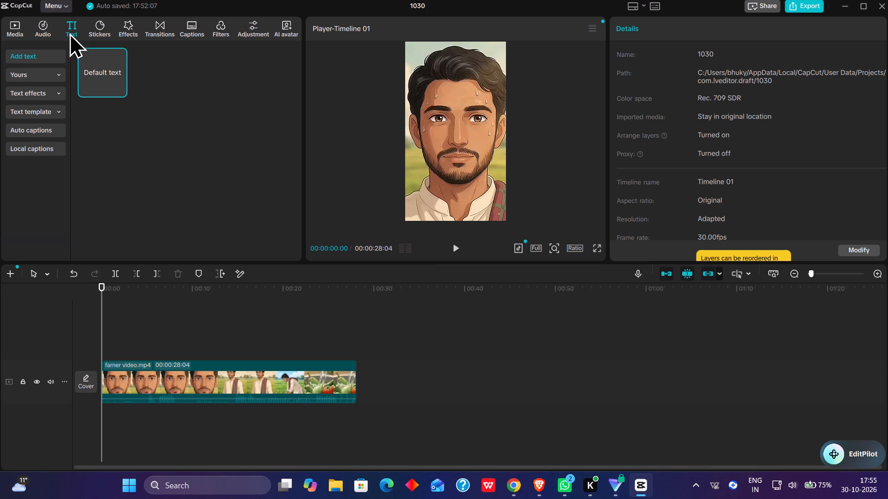
left_click(77, 25)
left_click(89, 65)
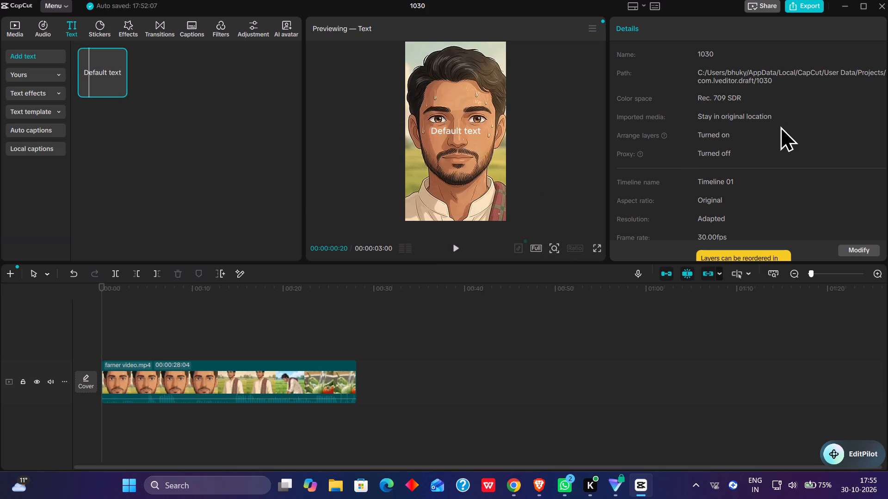
Review the project details and the project settings, then dismiss the settings.
scroll(777, 136, "down", 11)
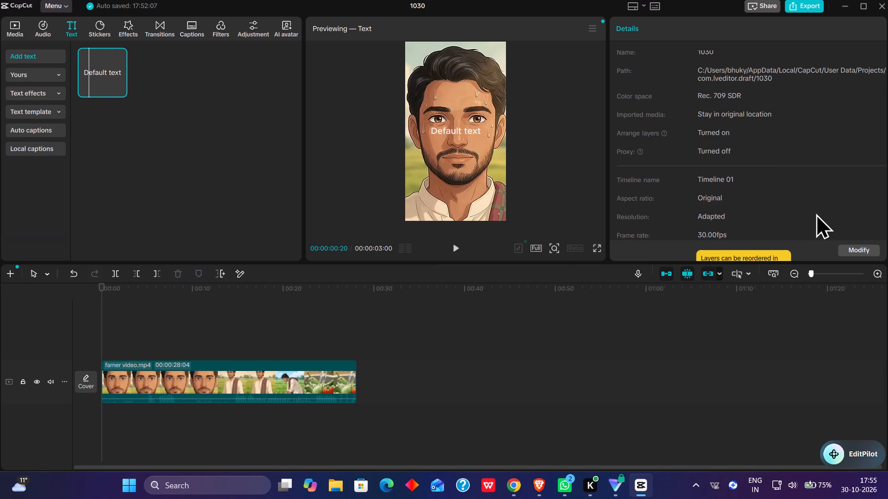
left_click(635, 29)
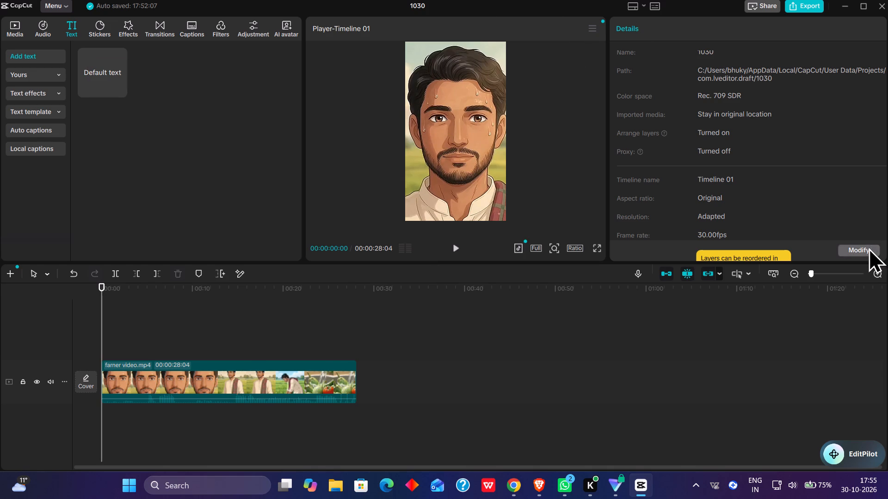
left_click(869, 247)
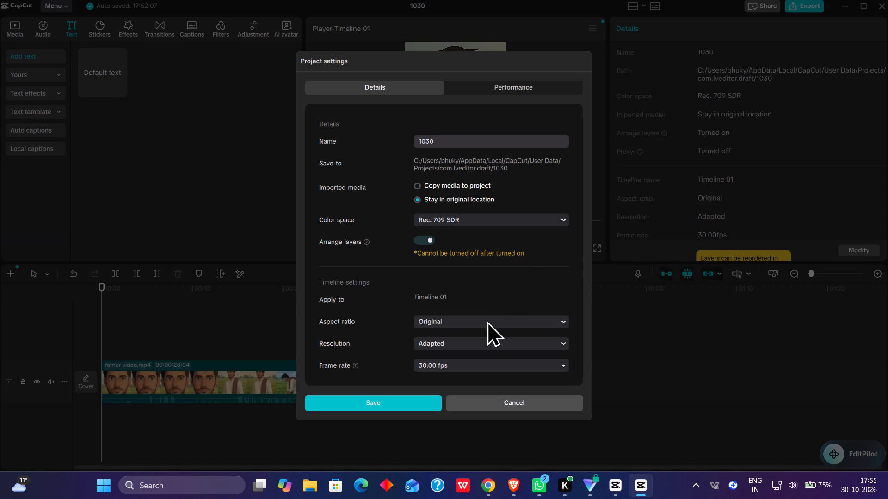
left_click(525, 404)
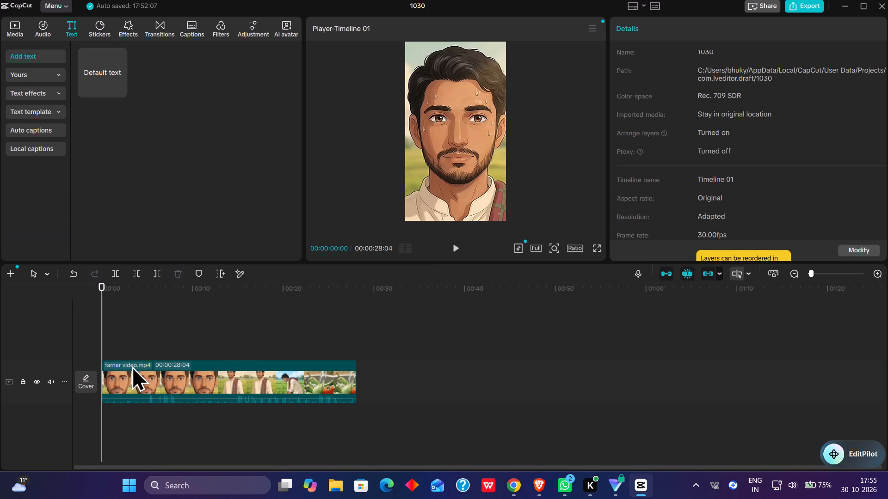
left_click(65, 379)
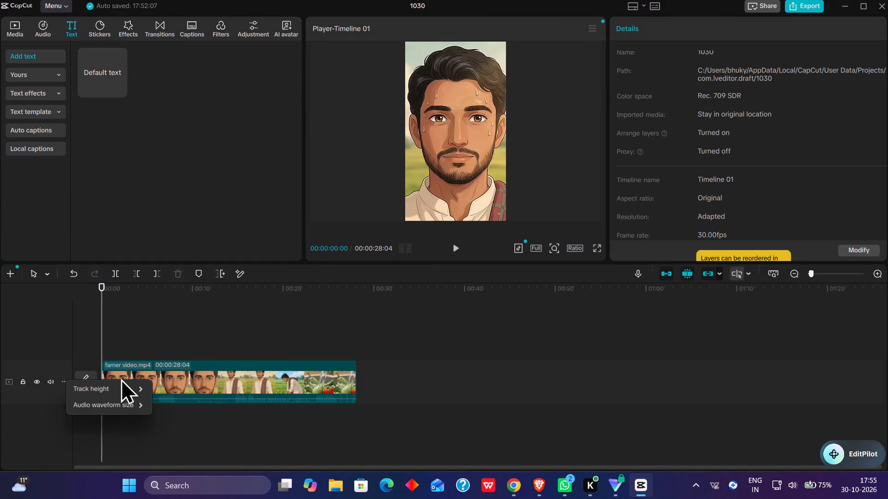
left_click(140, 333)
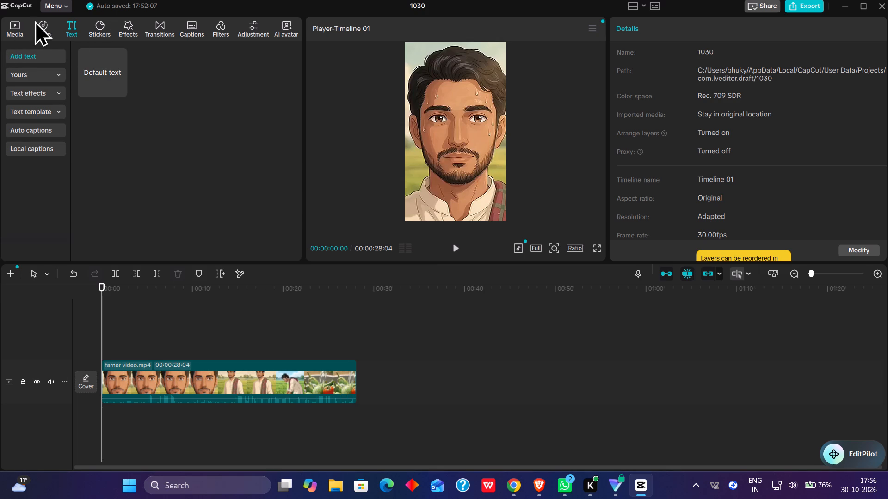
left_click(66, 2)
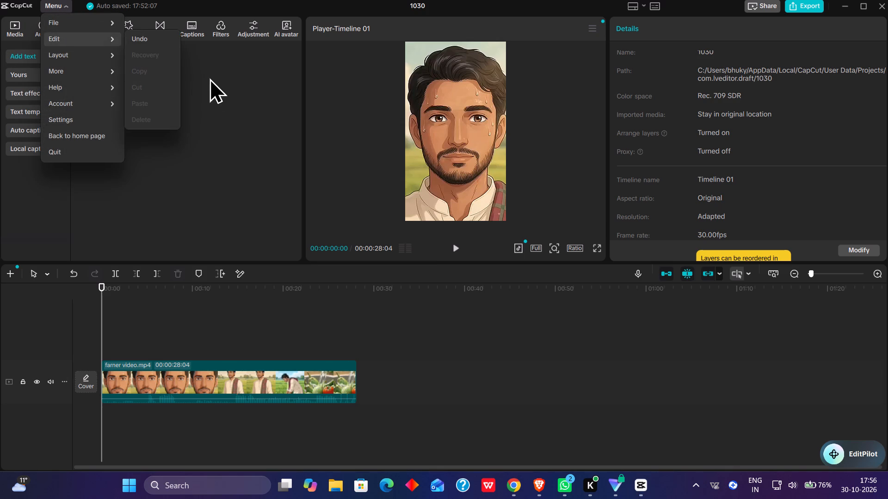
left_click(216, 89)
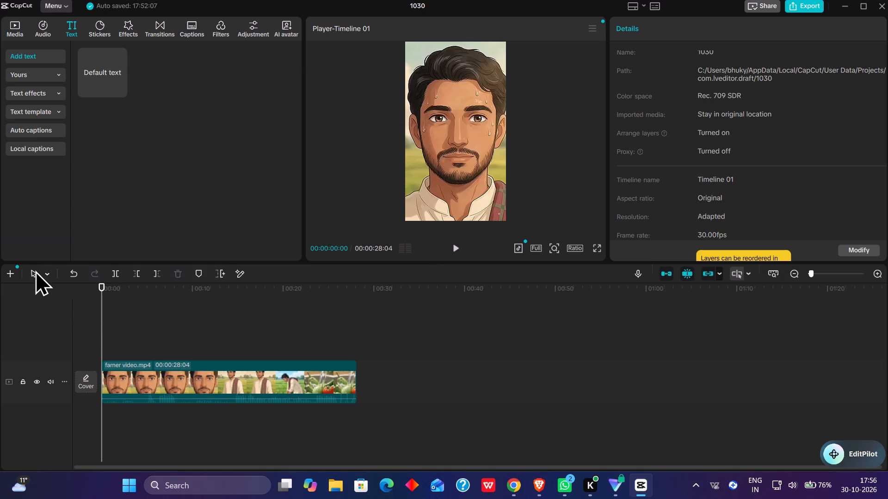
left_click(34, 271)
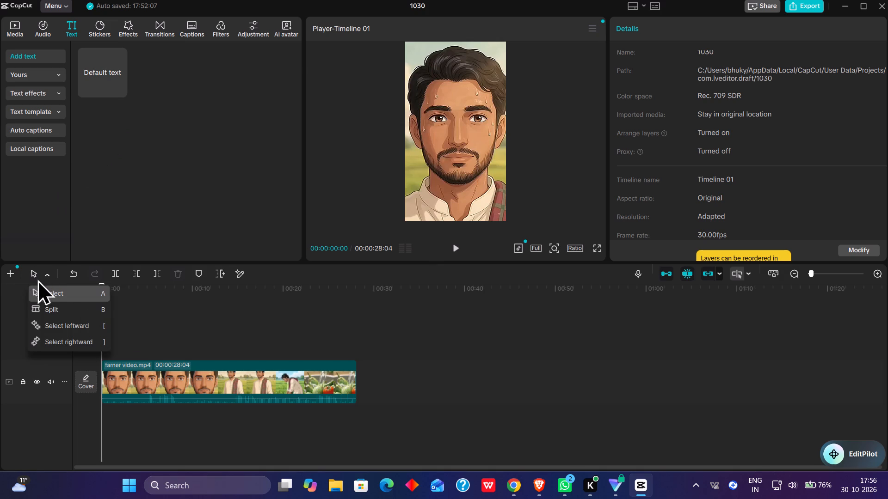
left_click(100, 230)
Add a new timeline to project 1030.
left_click(12, 274)
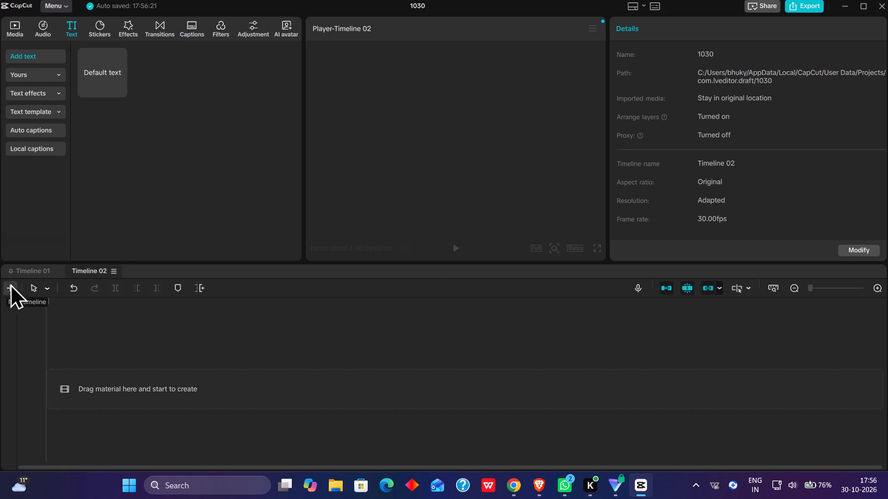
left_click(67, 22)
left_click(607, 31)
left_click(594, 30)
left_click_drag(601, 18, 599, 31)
Close the project and reopen project 1030 from the home page.
left_click(887, 1)
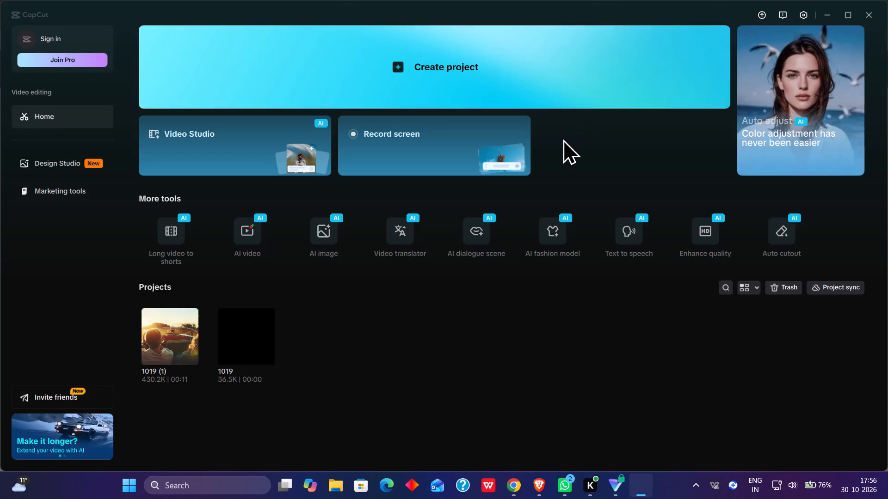
left_click(166, 350)
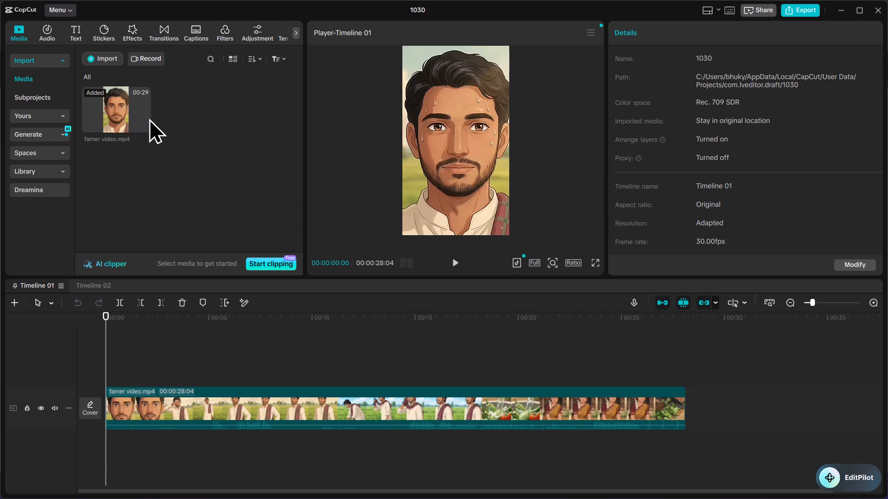
Preview the default text over the farmer video.
left_click(74, 30)
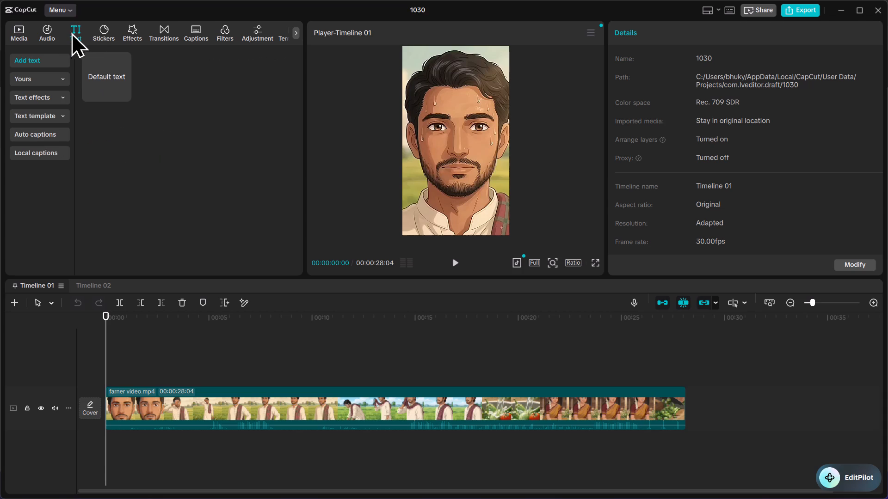
left_click(53, 61)
left_click_drag(49, 60, 120, 75)
left_click(120, 75)
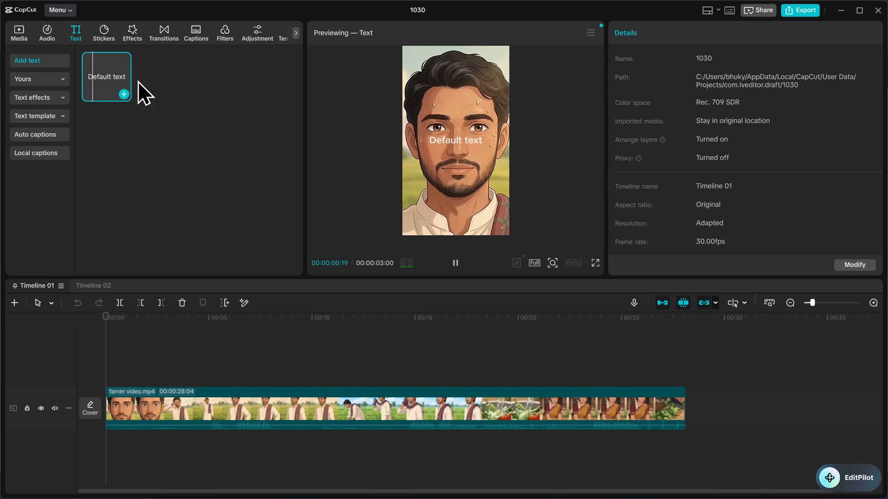
left_click(111, 81)
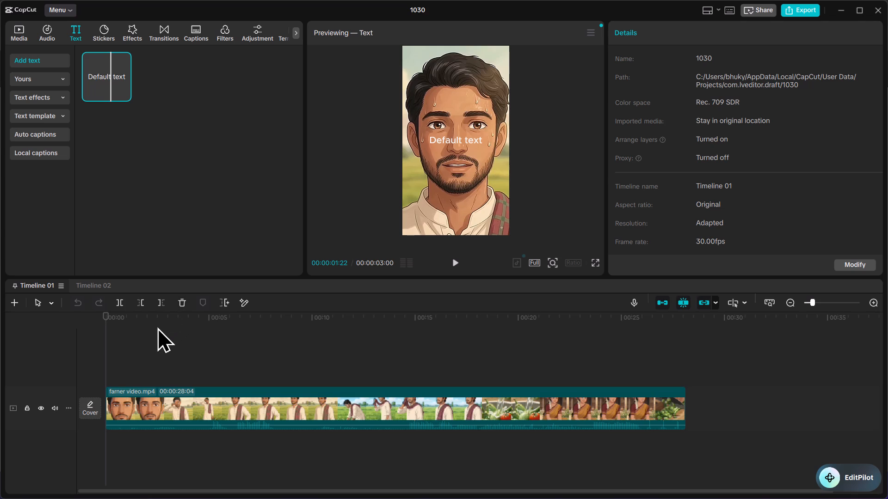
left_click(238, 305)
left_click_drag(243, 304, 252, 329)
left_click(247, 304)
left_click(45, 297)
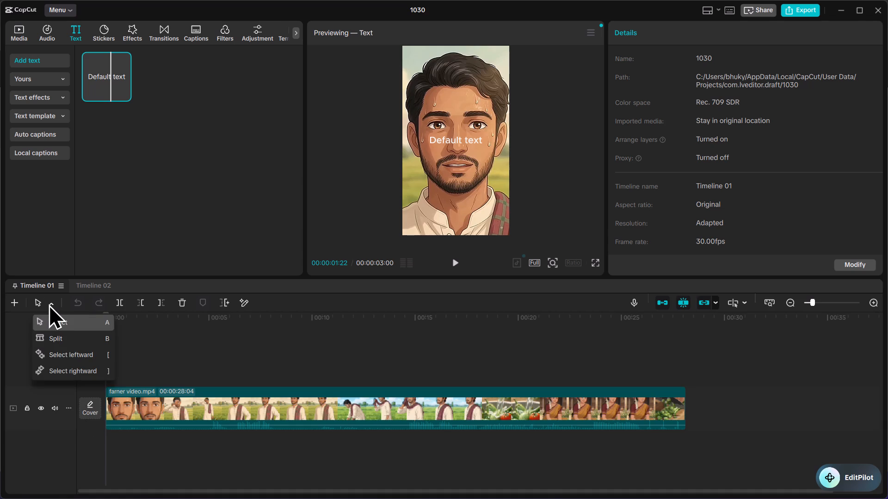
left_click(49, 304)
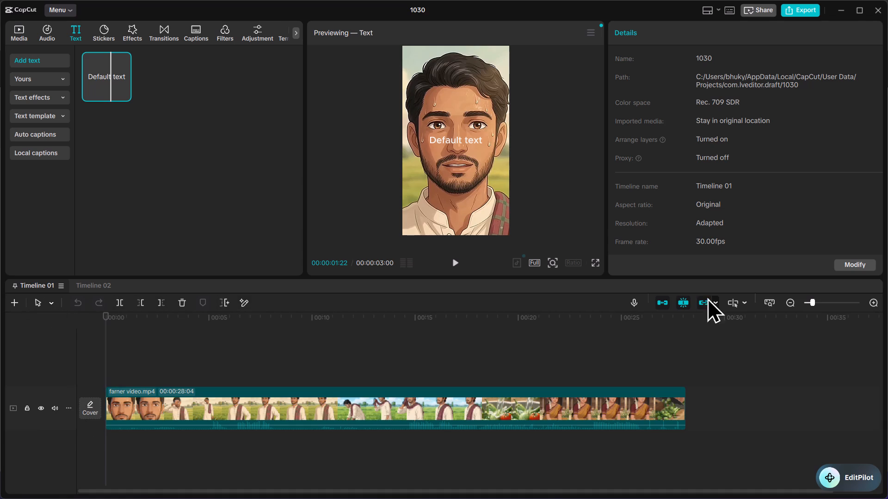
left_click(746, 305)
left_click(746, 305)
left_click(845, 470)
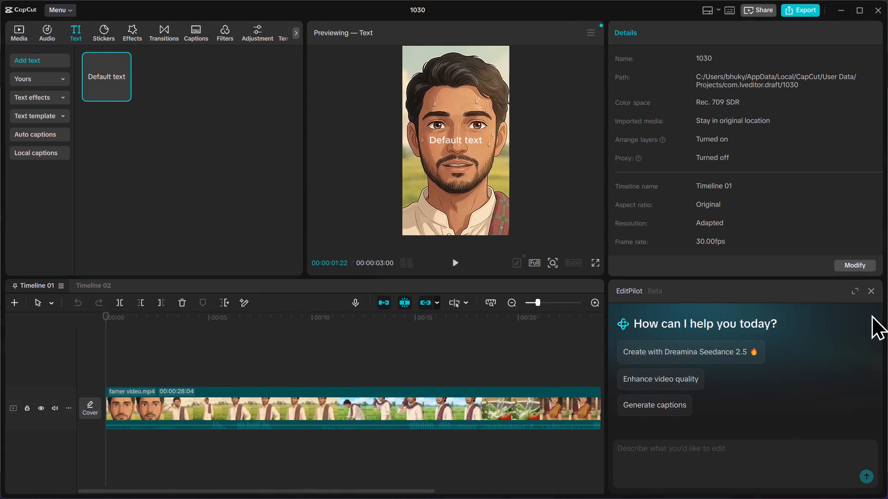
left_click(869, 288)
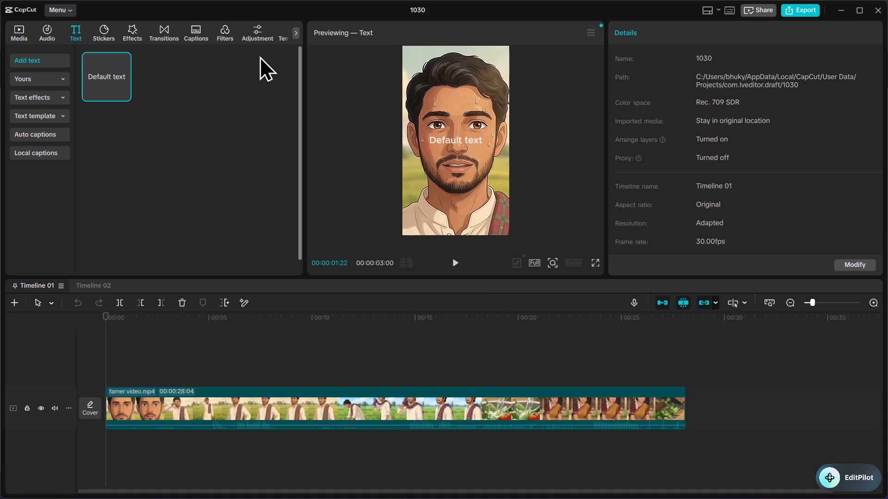
Check the favorite text effects and favorite text templates.
left_click(54, 81)
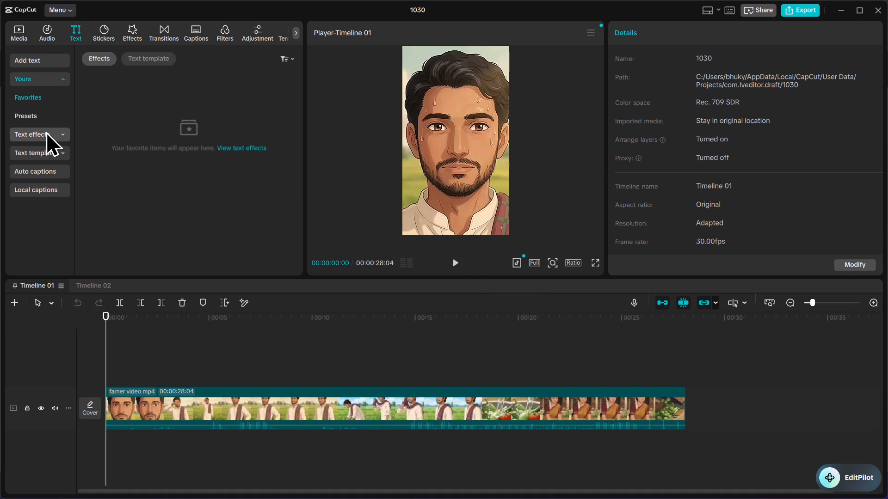
left_click(292, 59)
left_click(226, 122)
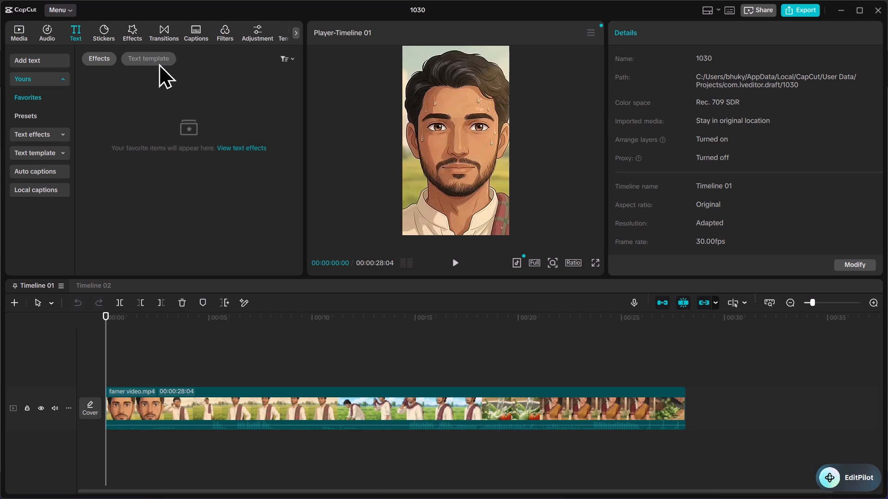
left_click(159, 63)
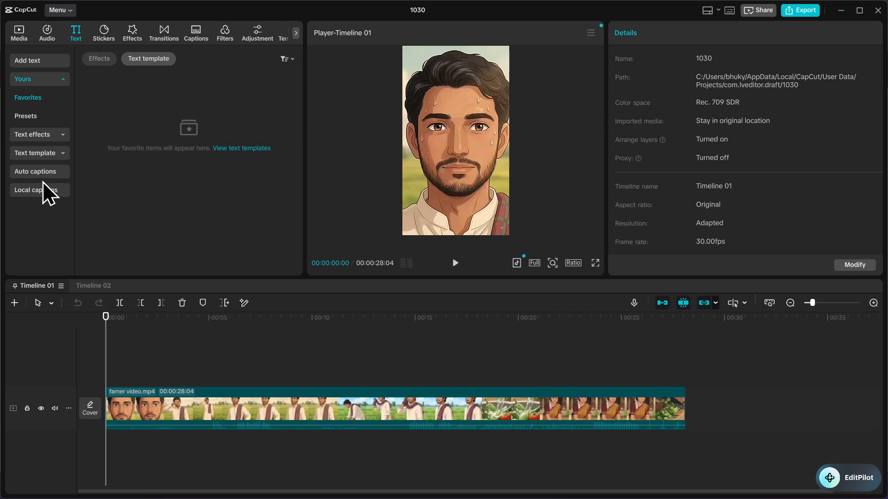
left_click(168, 133)
left_click(99, 59)
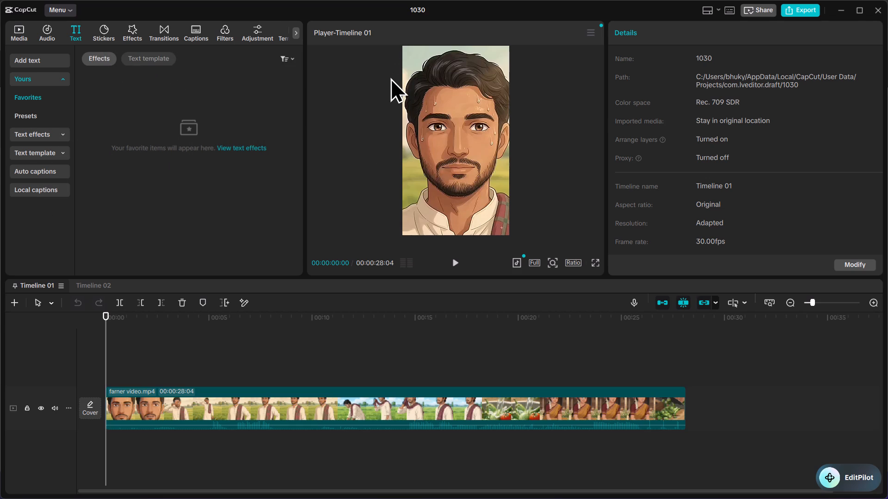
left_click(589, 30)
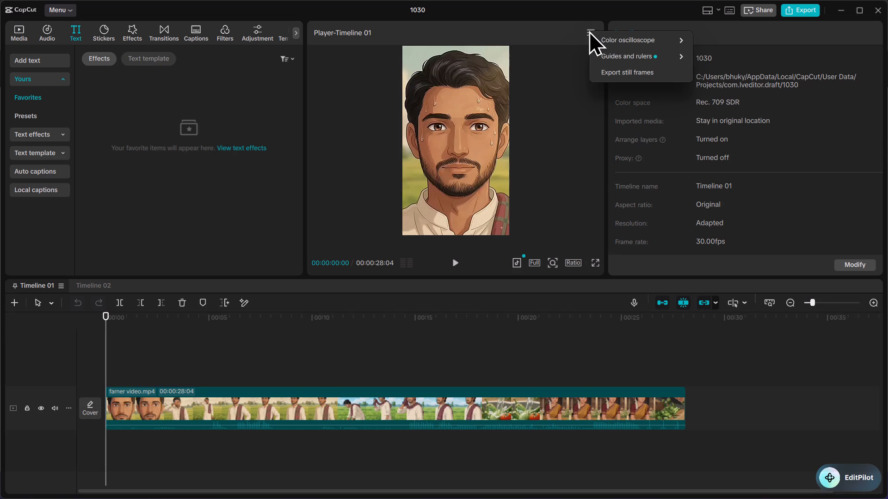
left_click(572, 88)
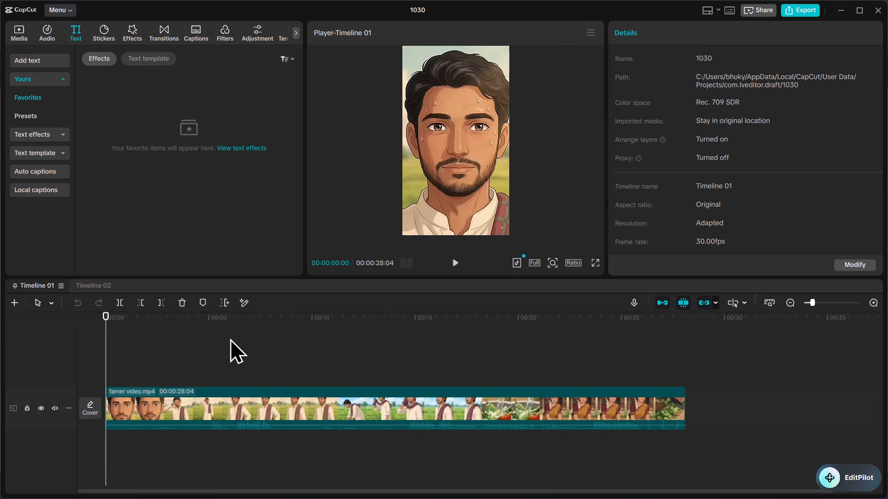
Preview the default text over the farmer video again.
left_click(47, 61)
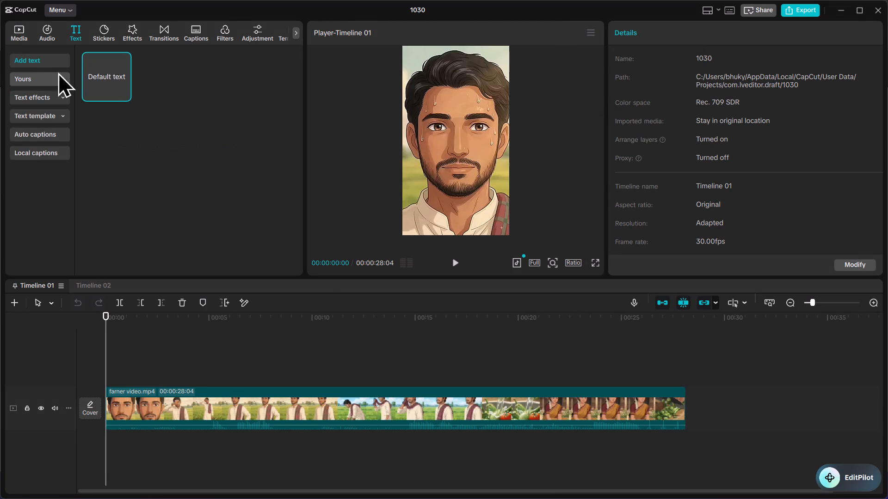
left_click(111, 67)
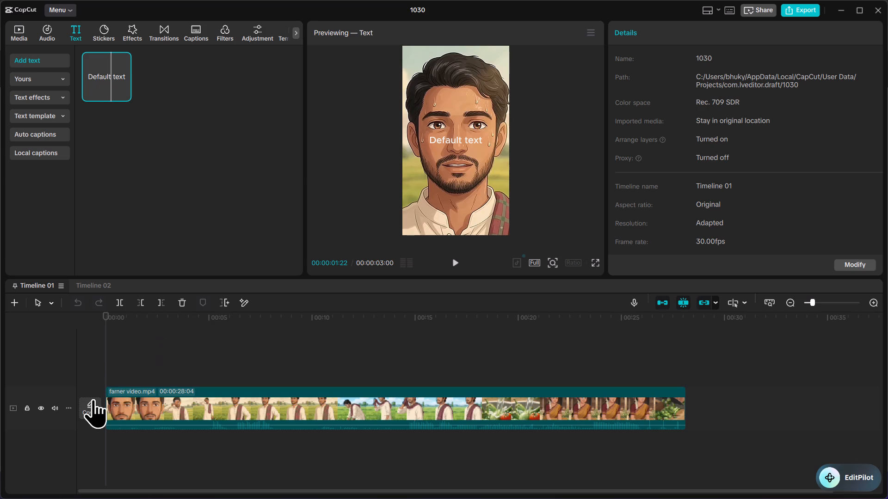
left_click_drag(104, 317, 112, 320)
Look through the details of project 1030.
scroll(709, 177, "down", 6)
scroll(709, 180, "up", 5)
scroll(709, 182, "down", 6)
scroll(709, 183, "up", 6)
scroll(709, 183, "down", 6)
scroll(709, 183, "up", 7)
scroll(709, 183, "down", 7)
scroll(709, 183, "up", 8)
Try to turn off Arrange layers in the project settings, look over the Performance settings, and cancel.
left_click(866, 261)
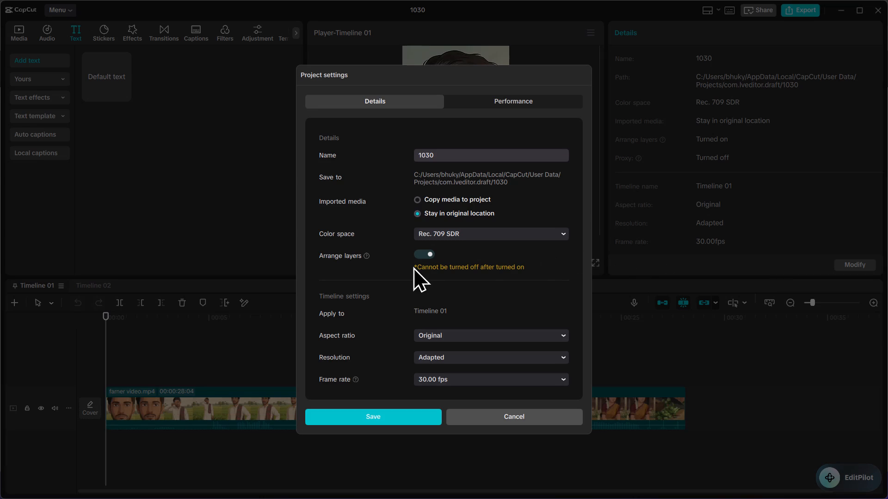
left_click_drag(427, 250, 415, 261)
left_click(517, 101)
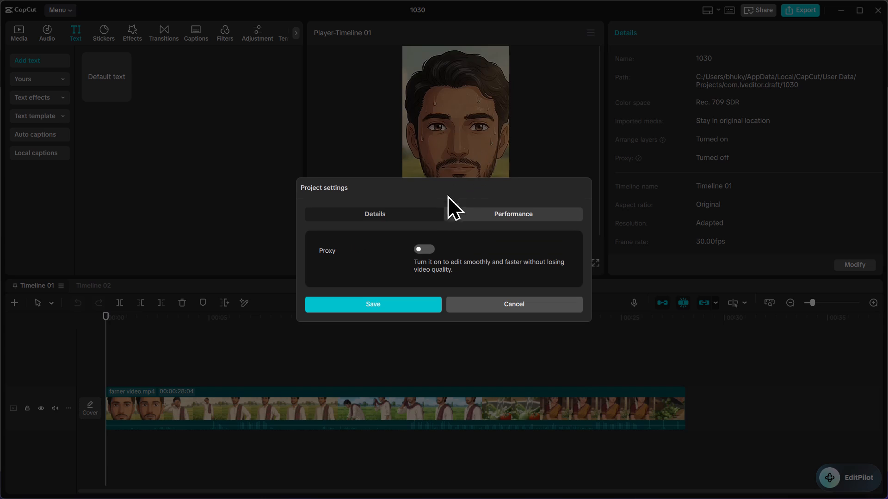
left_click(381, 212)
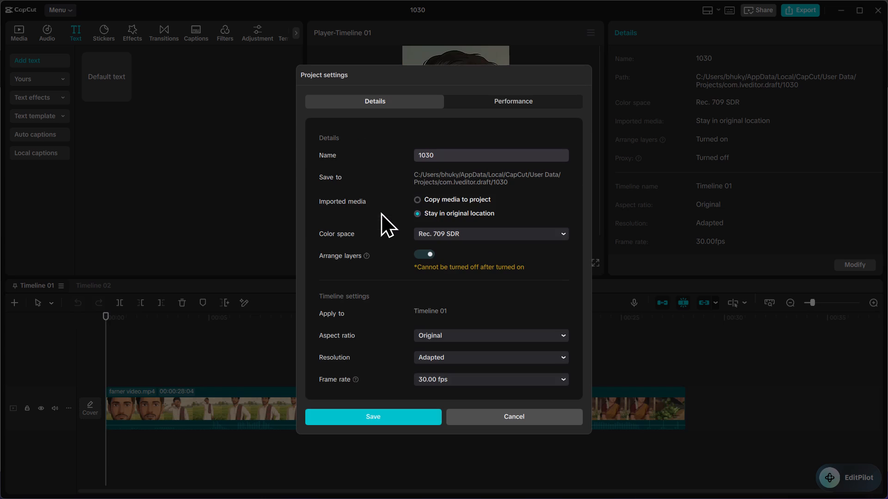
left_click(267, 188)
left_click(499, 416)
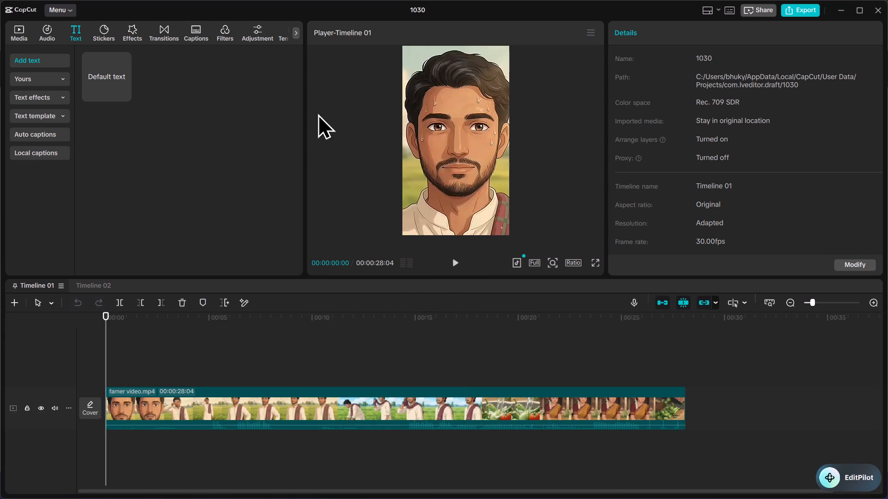
Add the default text to Timeline 01 on a track above the farmer video, starting at 00:00.
left_click(102, 65)
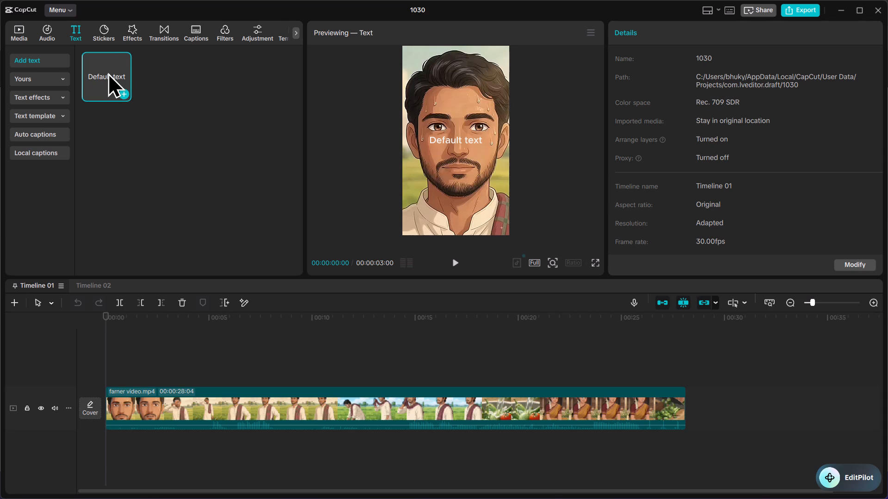
left_click(447, 136)
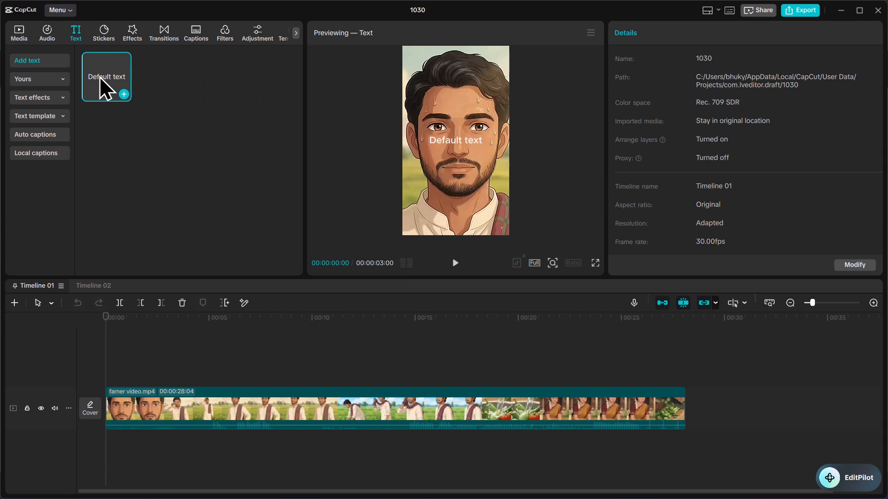
left_click(99, 75)
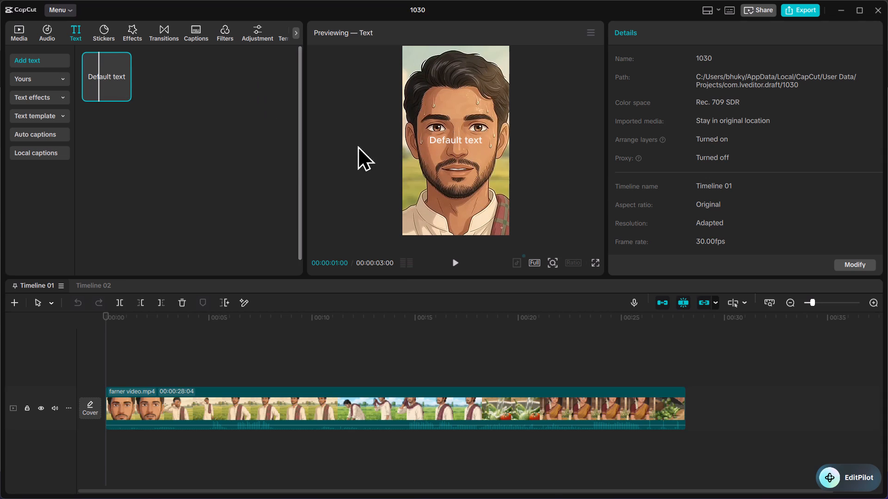
left_click_drag(119, 77, 152, 323)
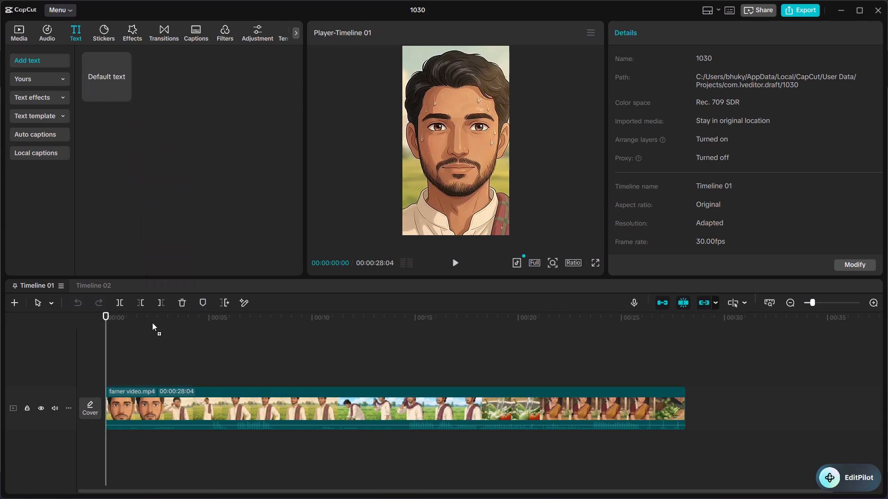
left_click_drag(152, 323, 107, 381)
left_click(139, 376)
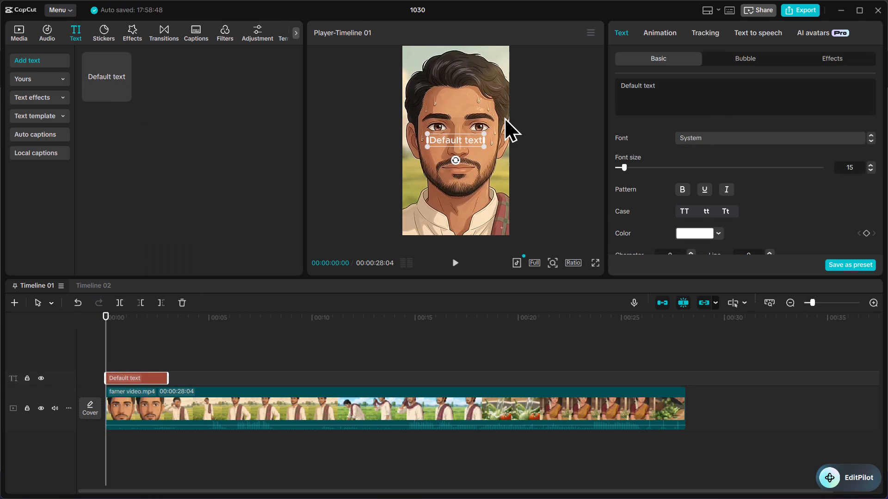
Move the default text to the horizontal center of the video frame near its lower edge, over the man's collar.
left_click_drag(479, 137, 450, 150)
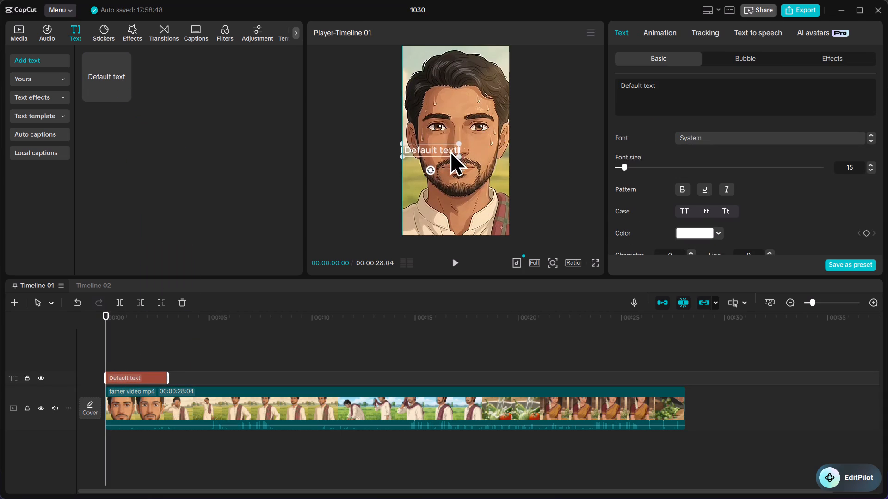
left_click_drag(450, 150, 472, 56)
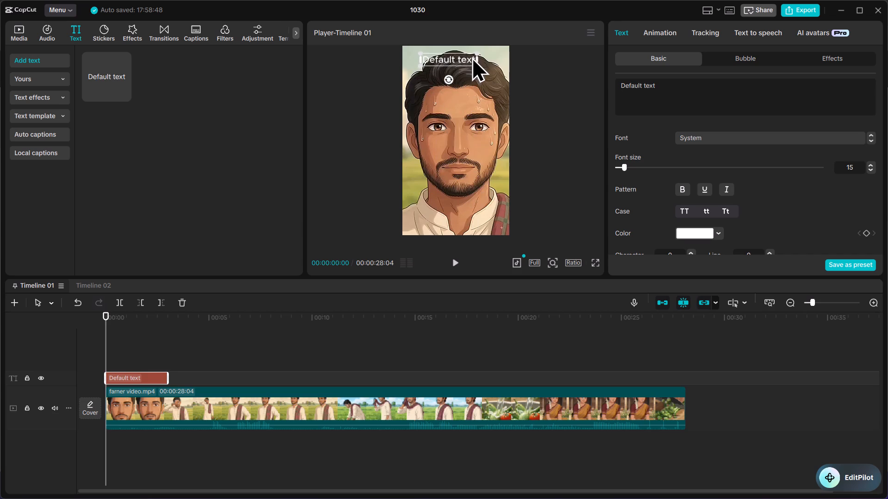
left_click_drag(472, 56, 479, 210)
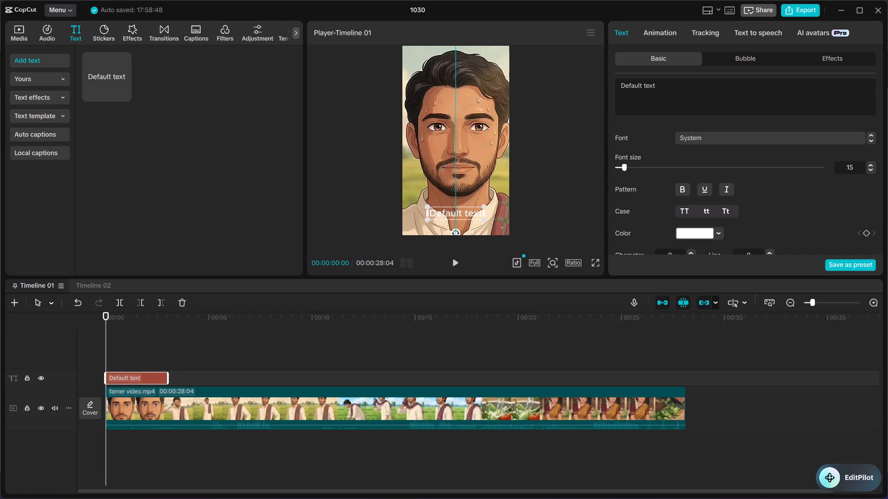
Enlarge the default text slightly, keeping it horizontally centered over the man's collar.
left_click_drag(479, 210, 477, 212)
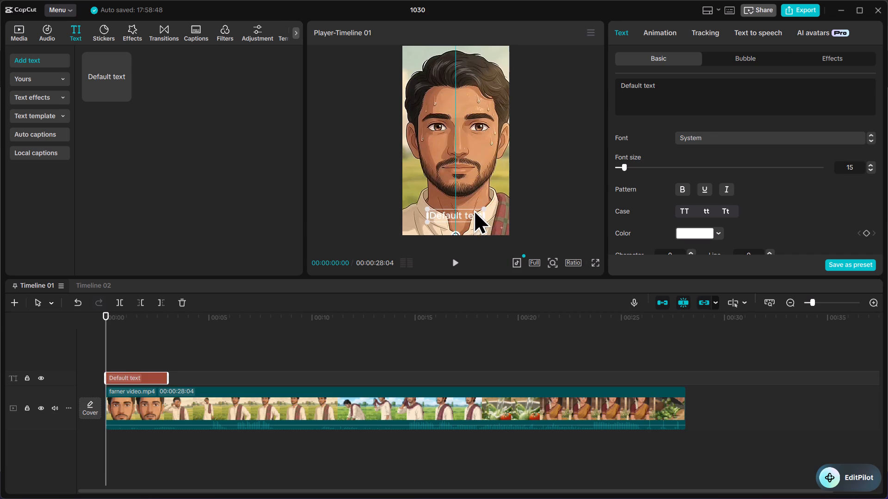
left_click(460, 209)
left_click(460, 209)
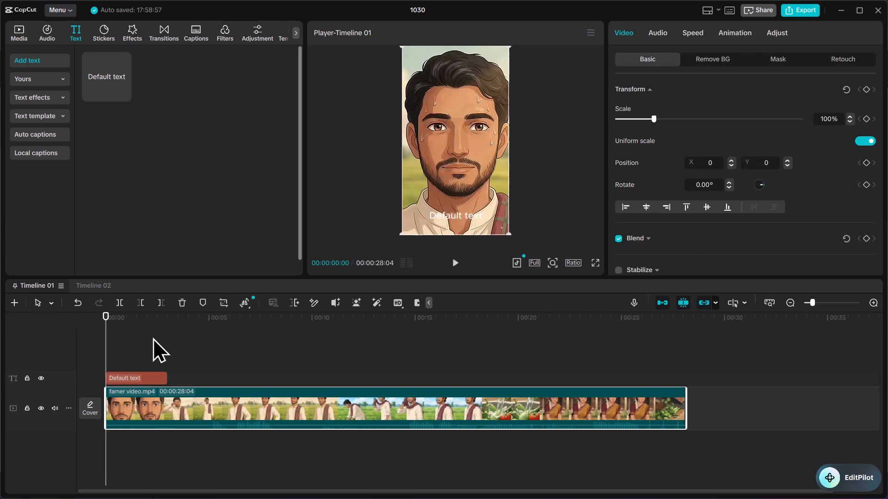
left_click(150, 372)
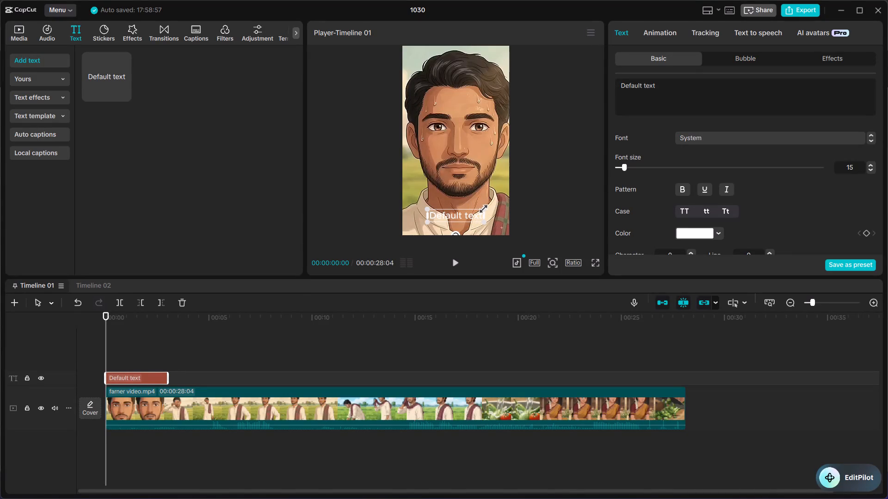
left_click_drag(481, 209, 487, 191)
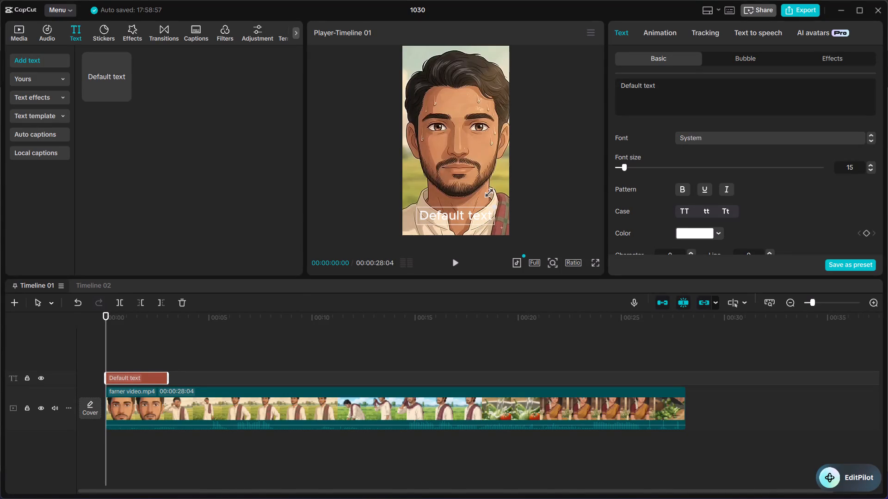
left_click_drag(487, 191, 486, 206)
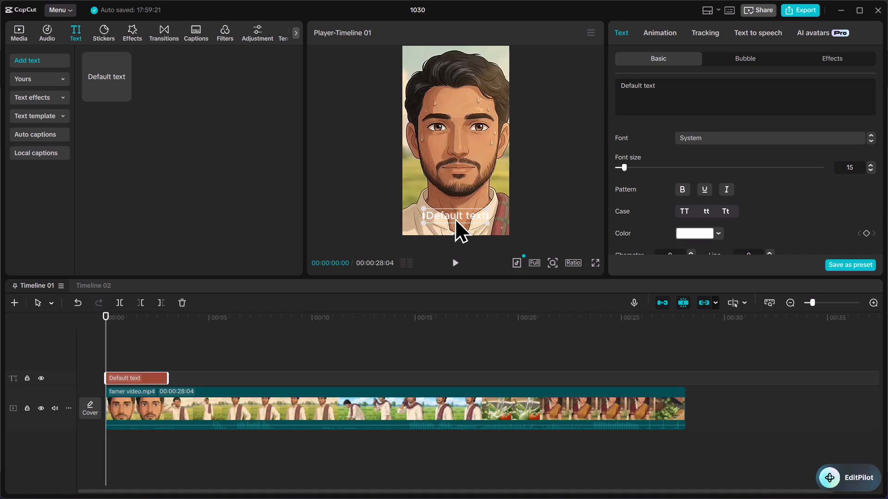
Replace the wording of the default text over the man's collar with "Part 1".
left_click(482, 212)
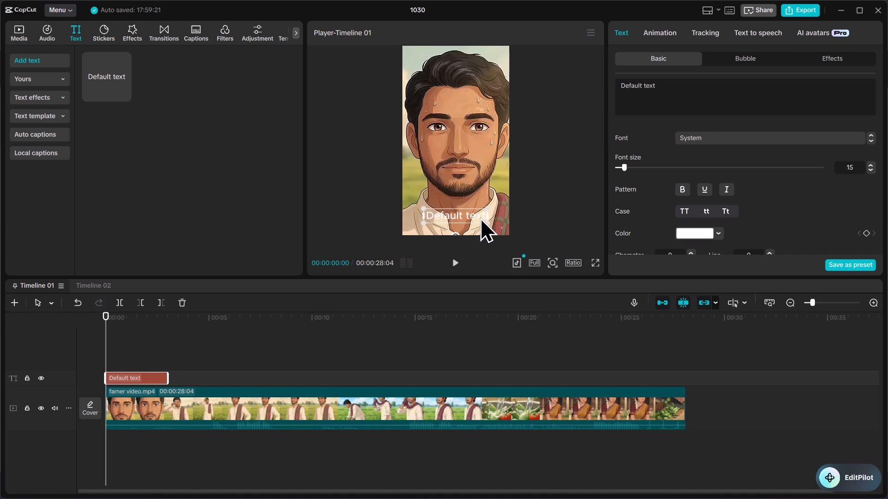
left_click(482, 214)
left_click(479, 213)
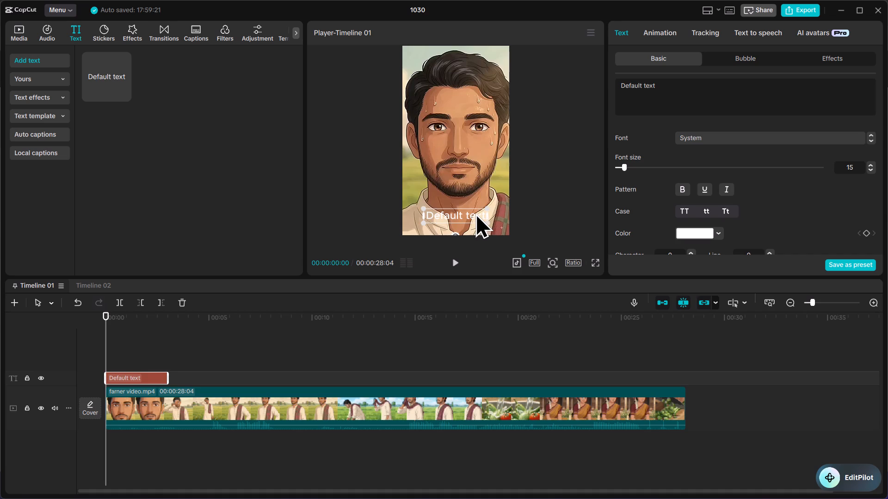
left_click(474, 208)
left_click(473, 213)
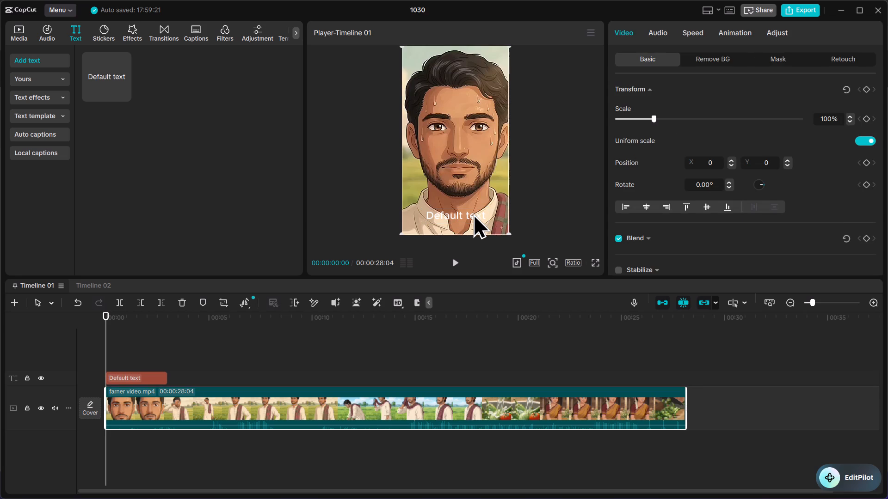
left_click(473, 213)
left_click(473, 213)
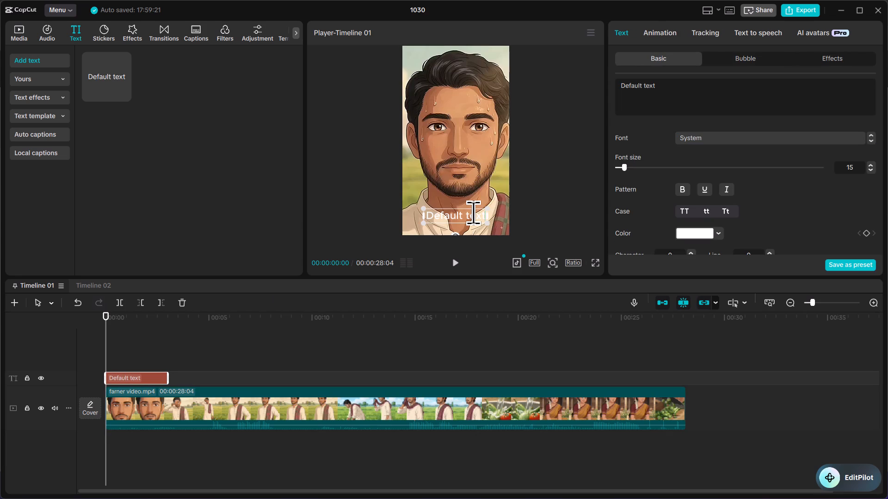
key("BackSpace")
key("BackSpace")
key("BackSpace")
key("BackSpace")
key("BackSpace")
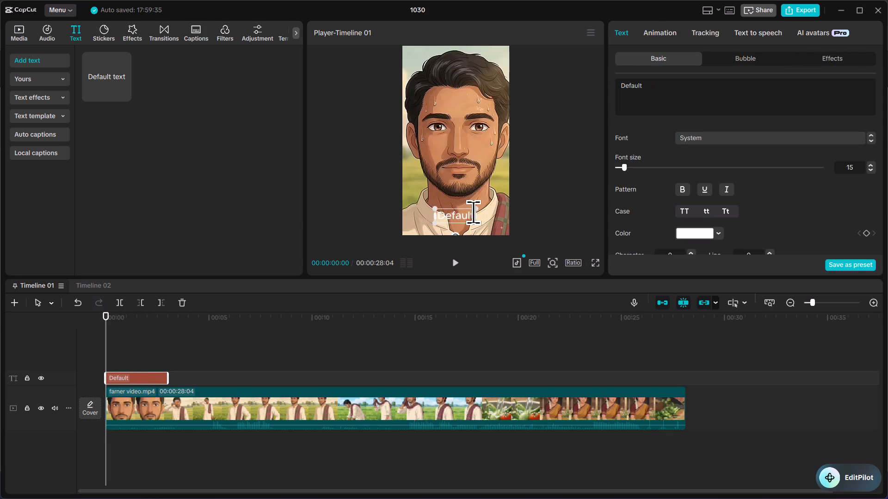
key("BackSpace")
key("BackSpace")
key("BackSpace")
key("BackSpace")
key("BackSpace")
key("BackSpace")
key("BackSpace")
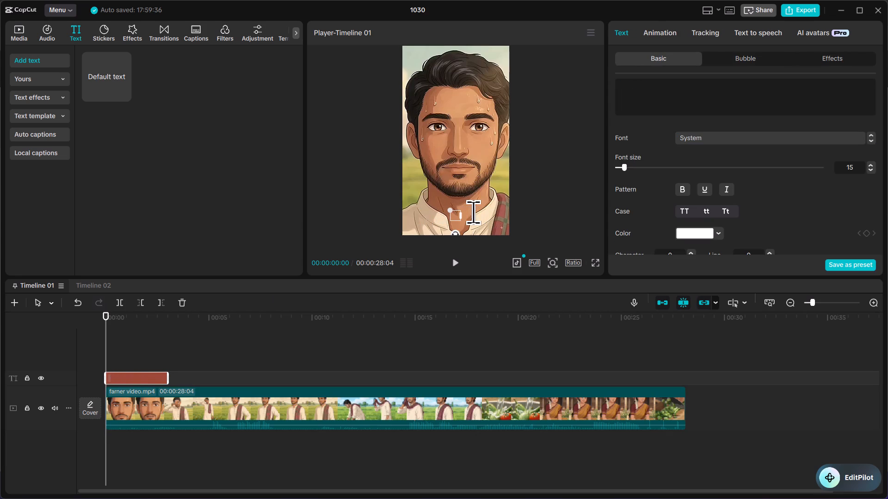
key("shift+p")
type("ar")
type("t")
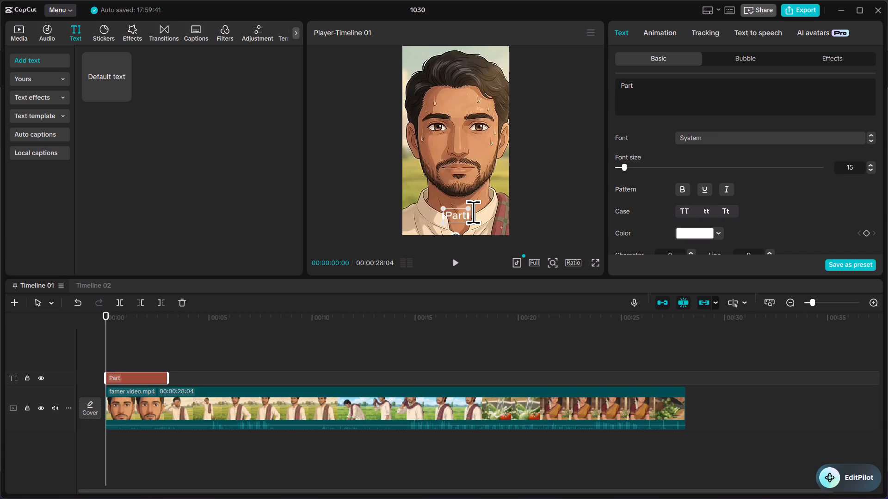
key("space")
key("1")
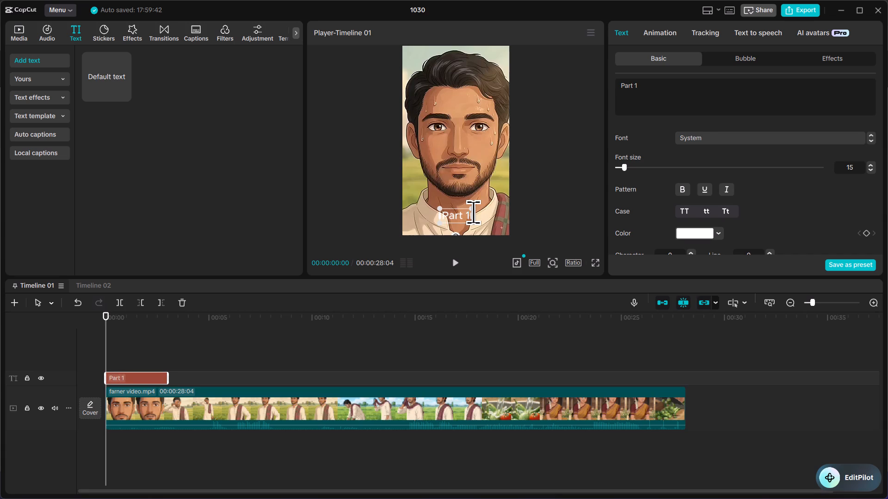
left_click(483, 162)
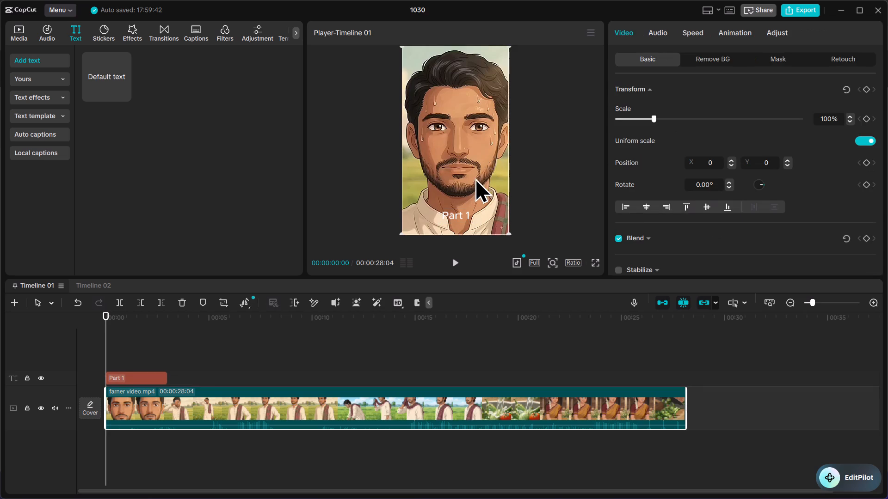
With the Part 1 text selected, look through the trending text effects, favorites and saved text presets.
left_click(456, 215)
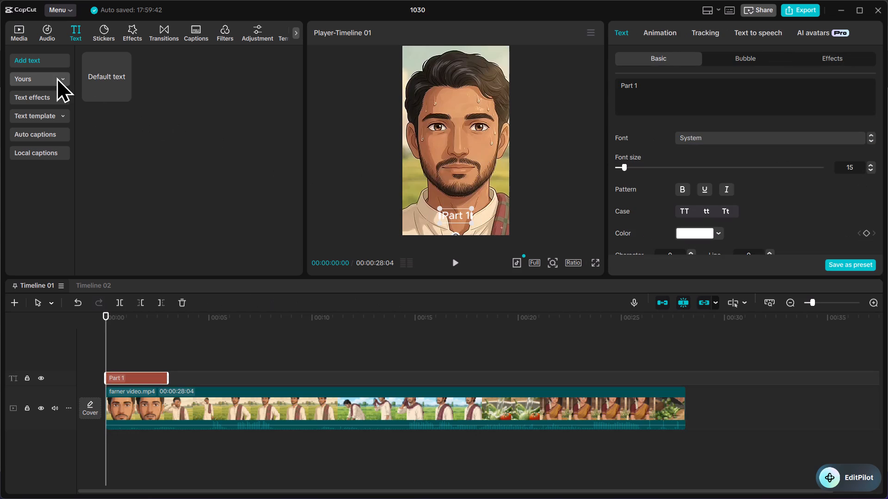
left_click(46, 95)
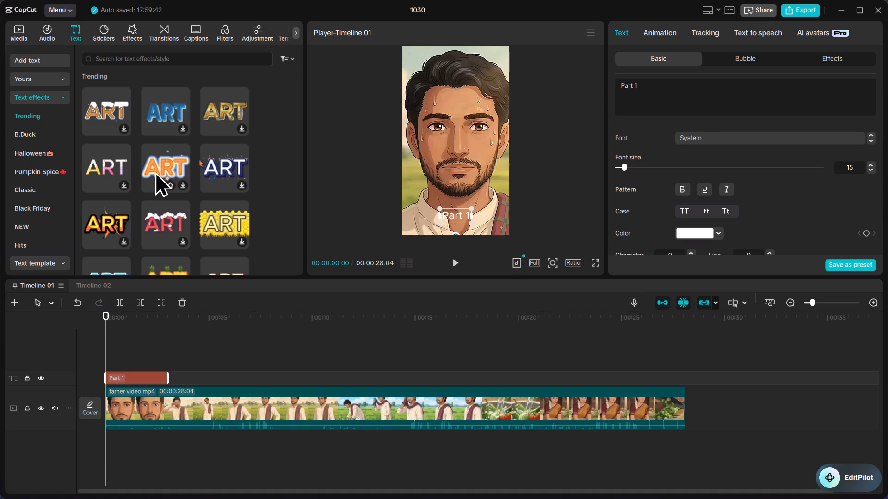
scroll(166, 206, "down", 3)
scroll(166, 206, "up", 1)
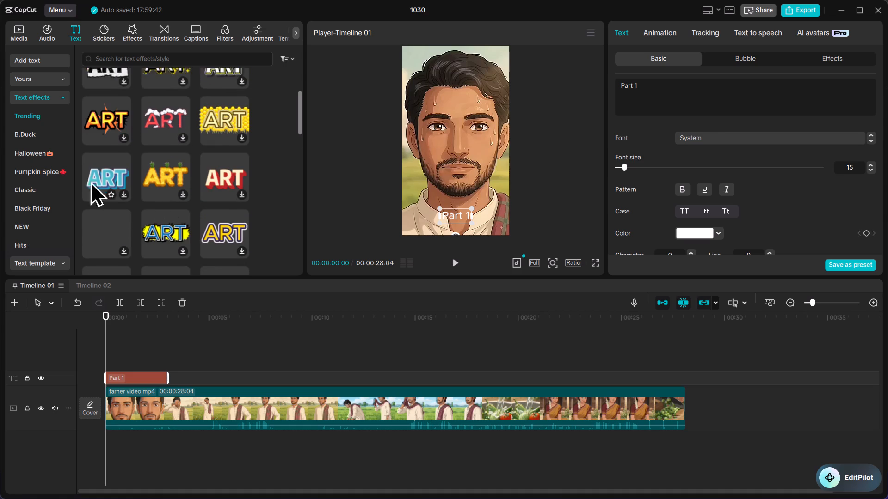
left_click(39, 97)
left_click(39, 78)
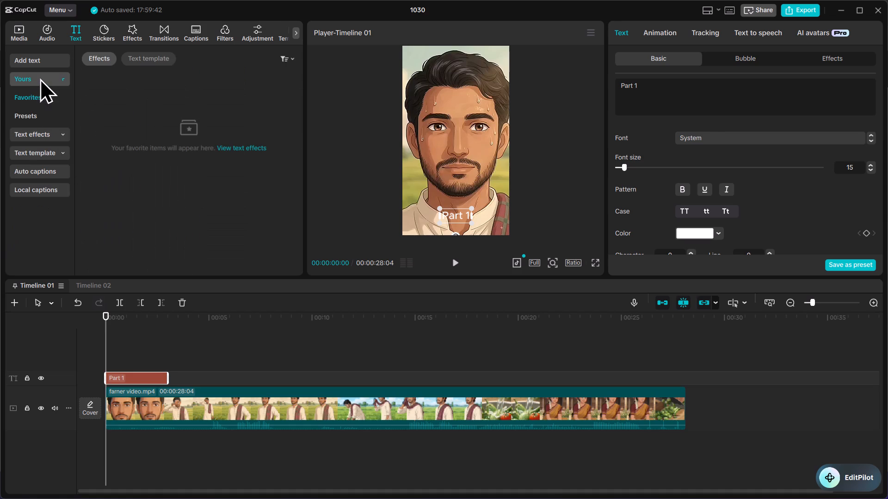
left_click(32, 112)
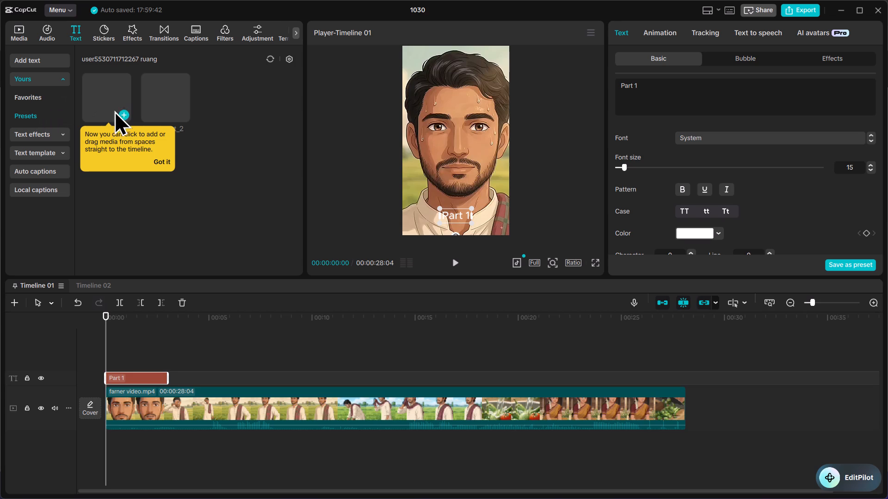
left_click(49, 77)
Look through the trending text templates and the auto captions options.
left_click(46, 115)
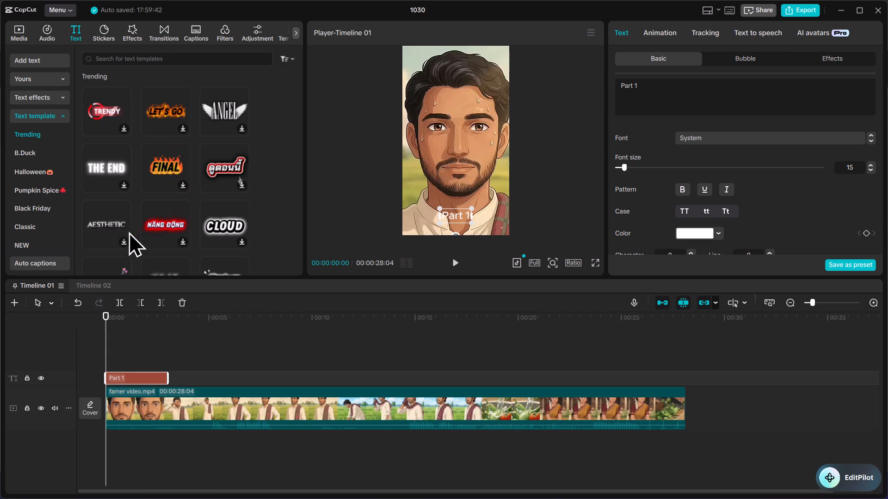
scroll(117, 236, "down", 2)
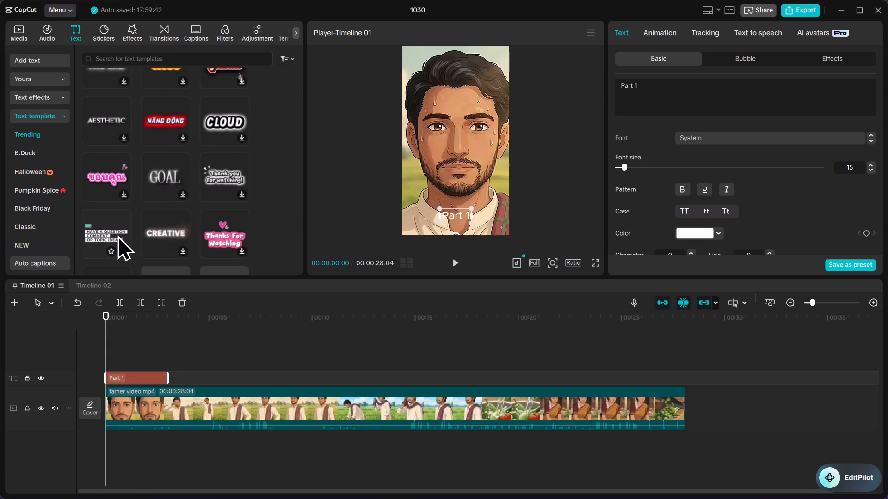
scroll(117, 235, "down", 1)
scroll(142, 199, "down", 2)
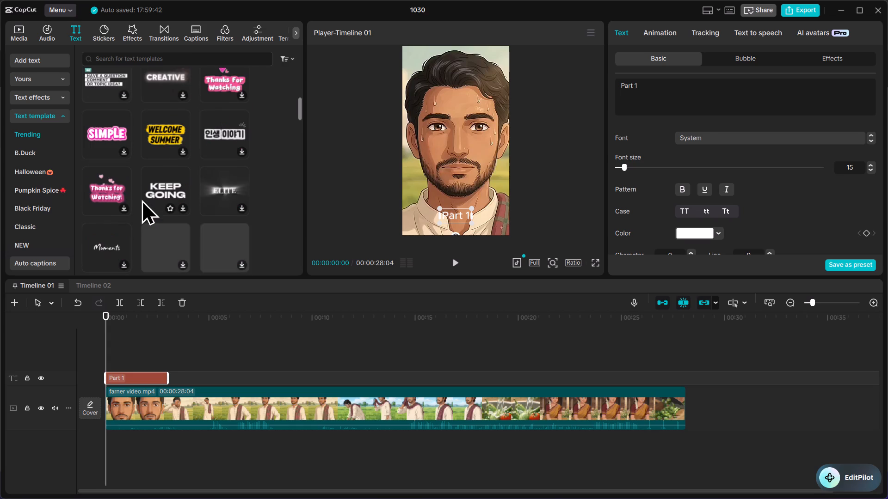
scroll(142, 199, "down", 1)
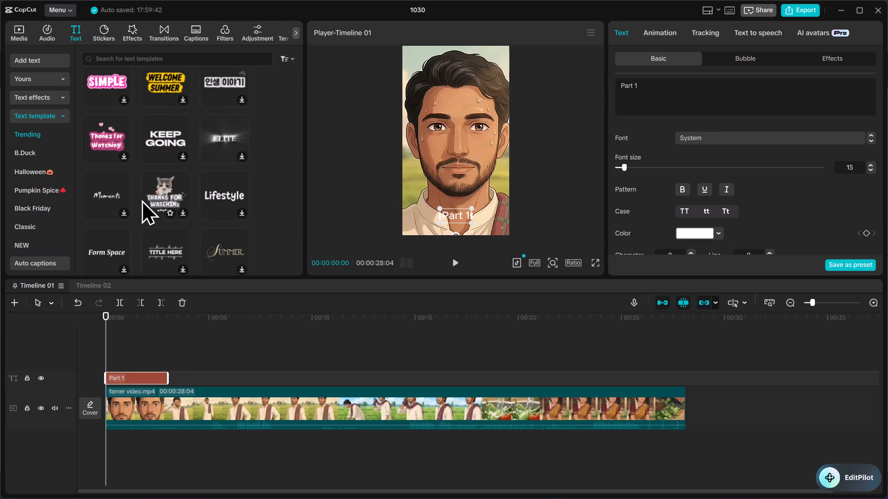
scroll(142, 199, "down", 1)
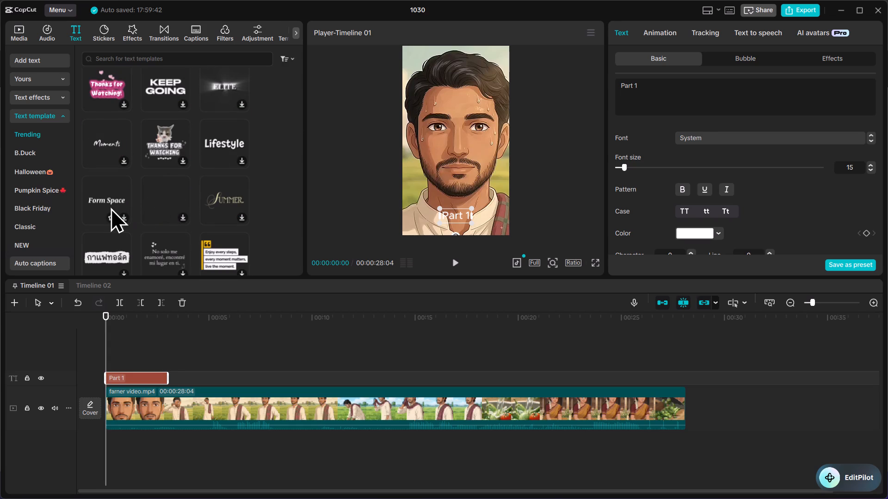
left_click(31, 115)
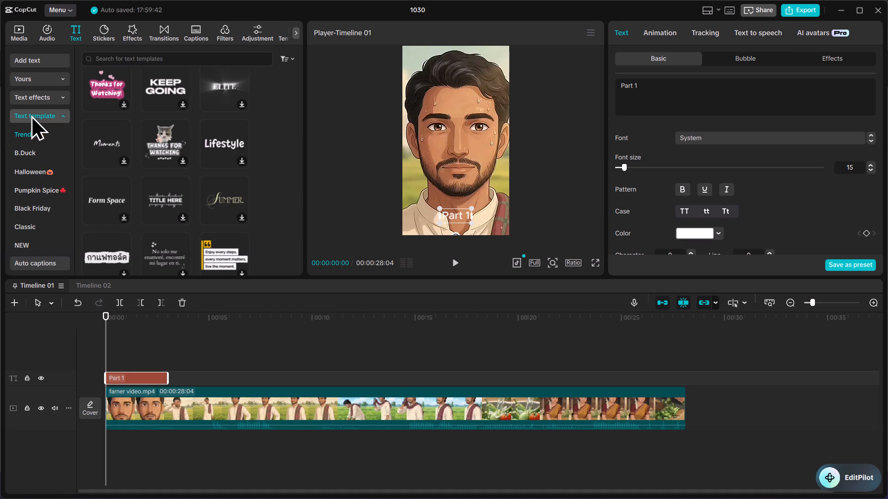
left_click(45, 132)
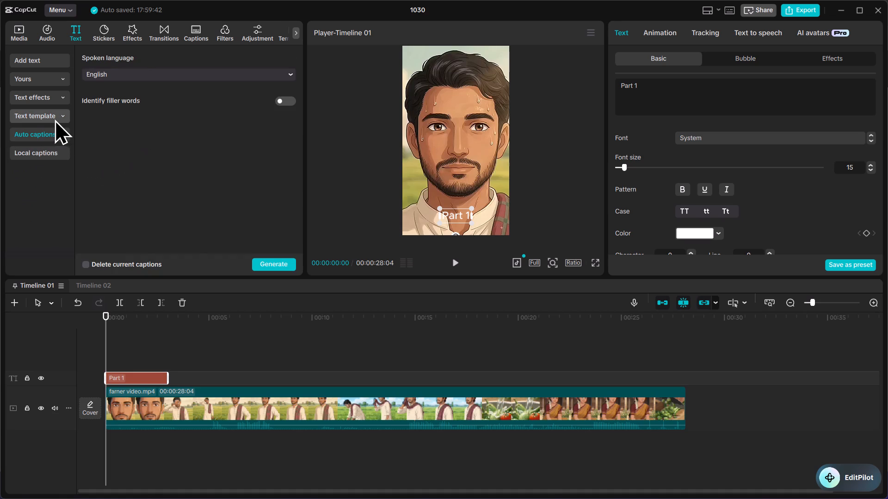
left_click(55, 119)
Preview the trending text effect with black letters on a white ragged background and add it at 00:00 on a track above Part 1.
left_click(44, 101)
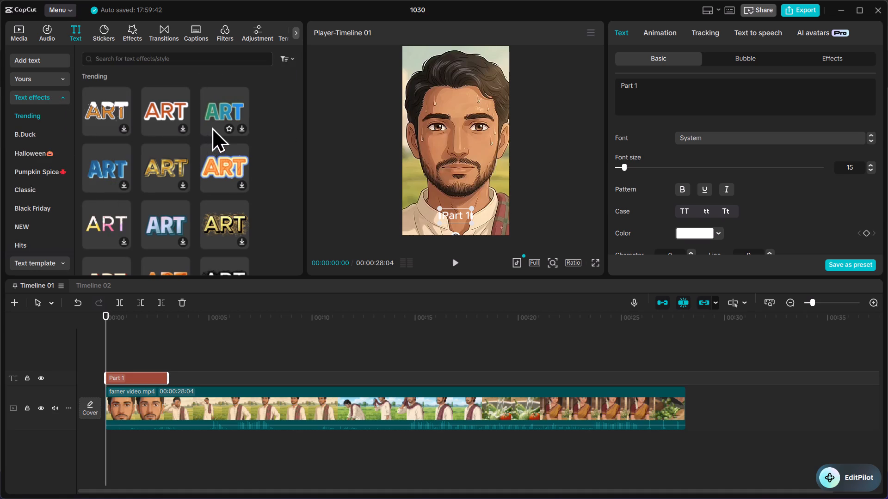
scroll(208, 176, "down", 5)
scroll(208, 177, "up", 2)
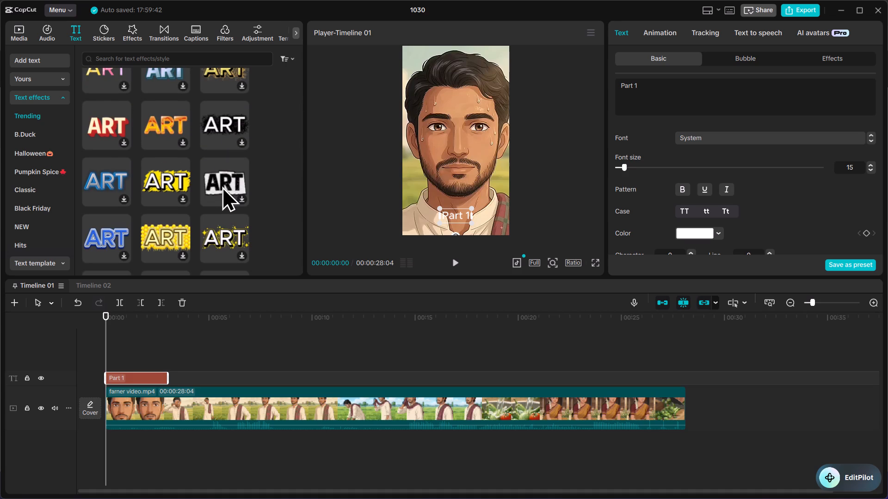
left_click(222, 186)
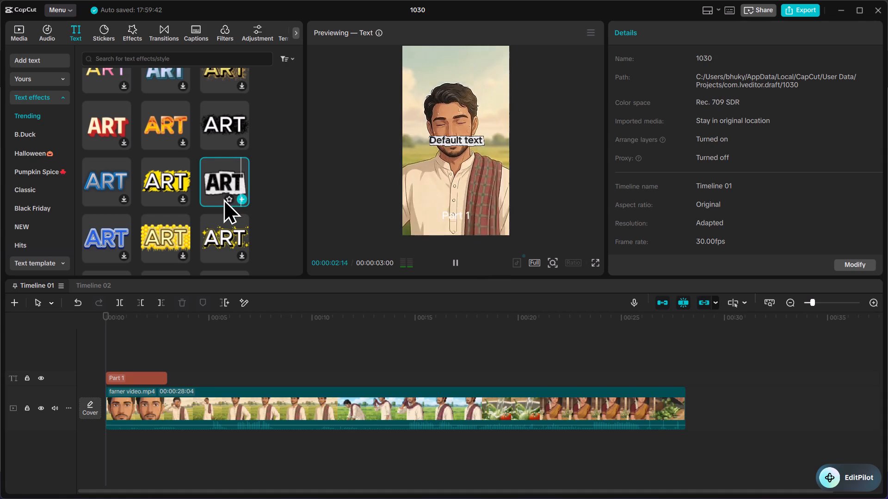
left_click(444, 138)
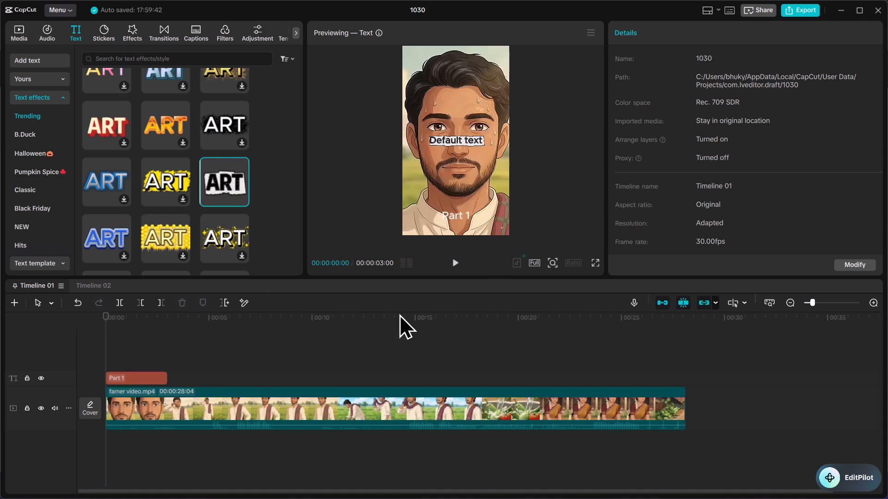
left_click(453, 210)
left_click(241, 195)
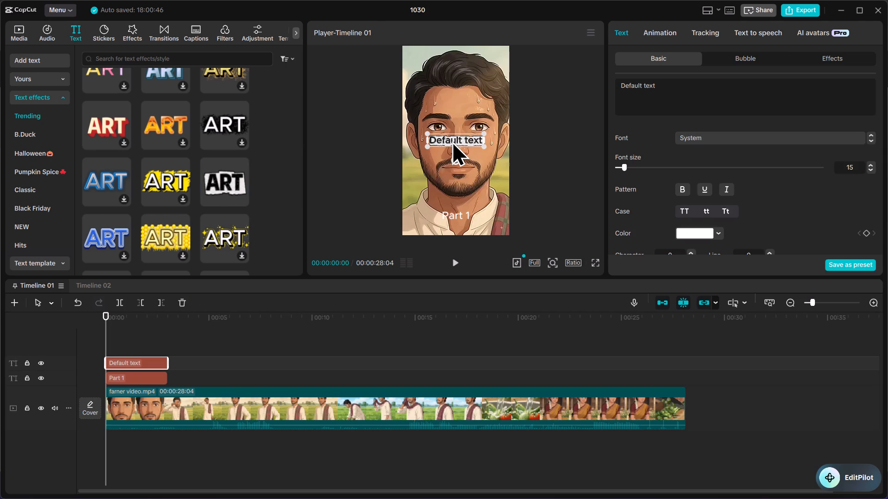
Replace the wording of the black-on-white ragged default text over the man's face with "part 1".
left_click(452, 140)
double_click(458, 136)
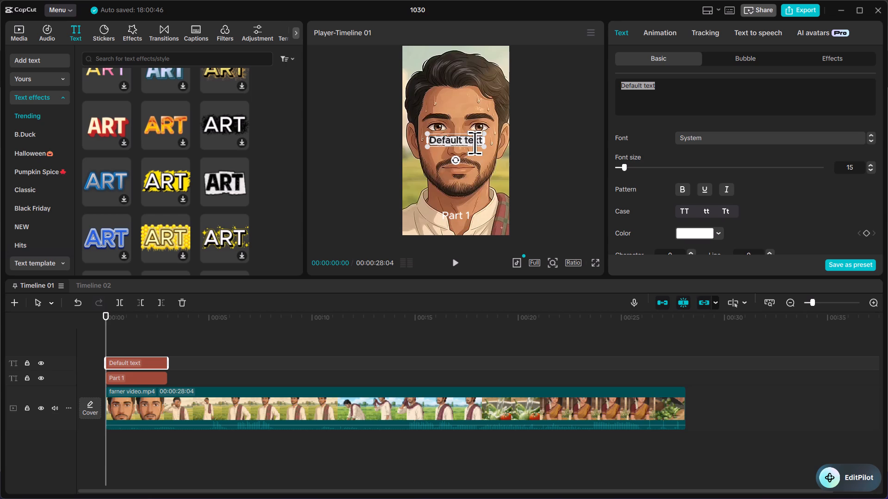
double_click(478, 139)
key("BackSpace")
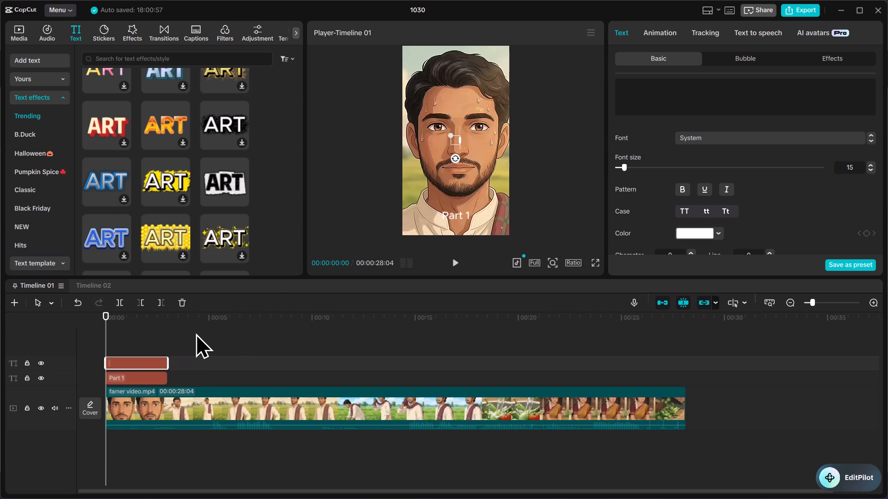
key("p")
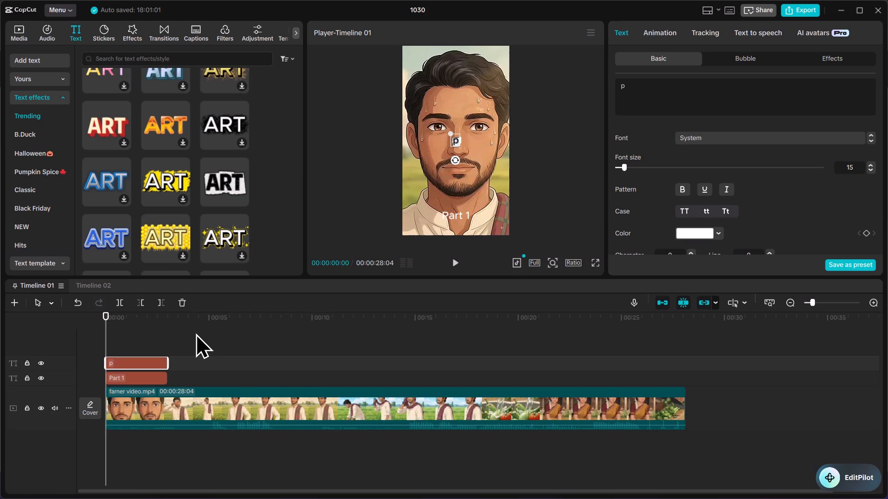
type("art 1")
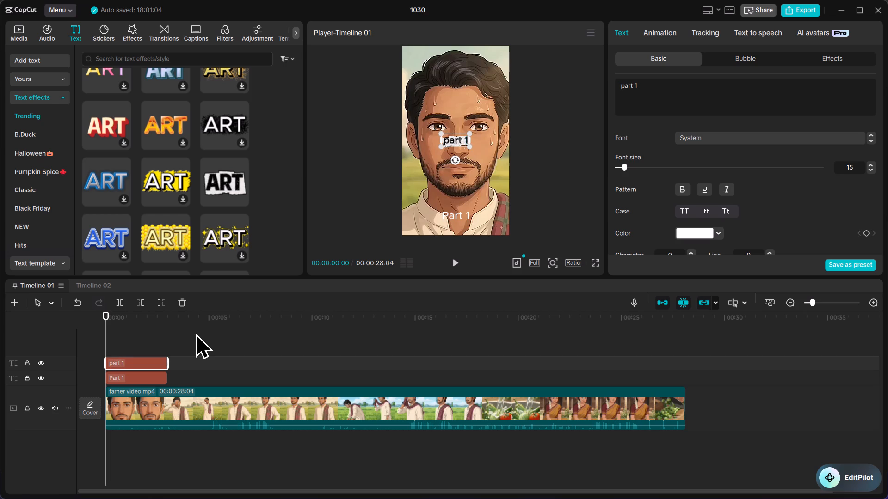
Delete the plain white Part 1 text over the man's collar.
left_click(438, 96)
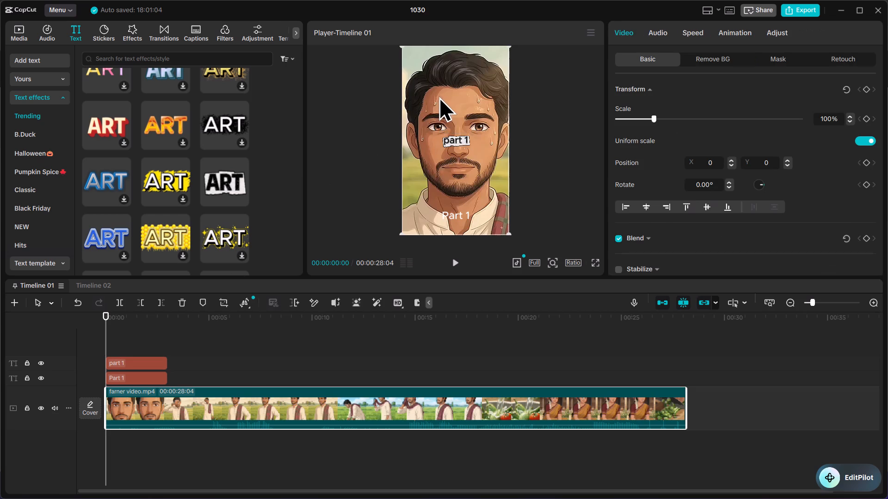
left_click(460, 213)
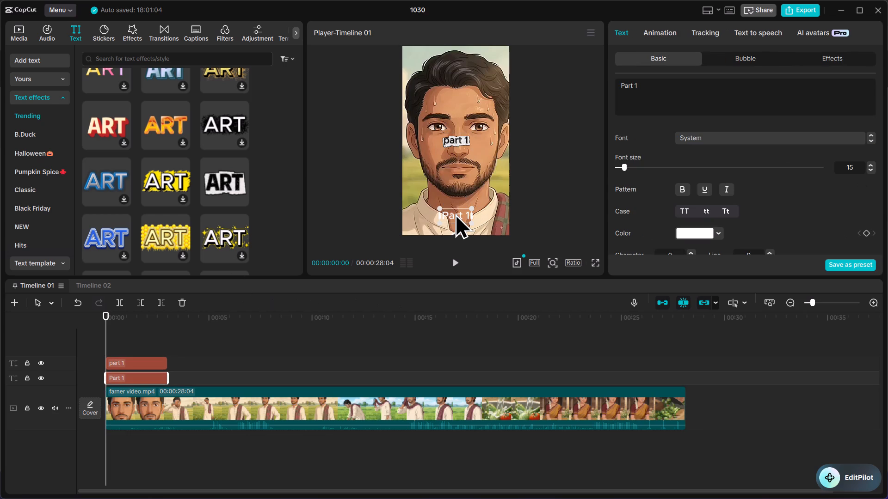
left_click(455, 213)
key("BackSpace")
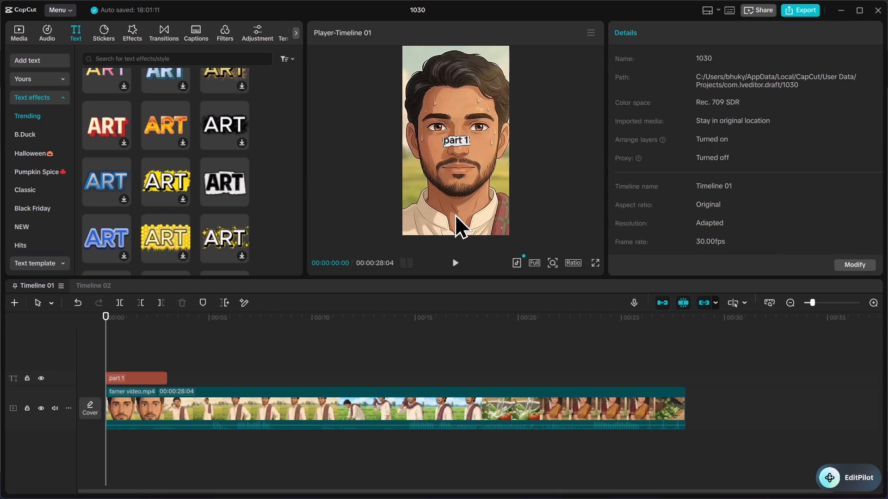
Move the ragged-background part 1 text down onto the man's collar, centre it horizontally and enlarge it moderately.
left_click(459, 137)
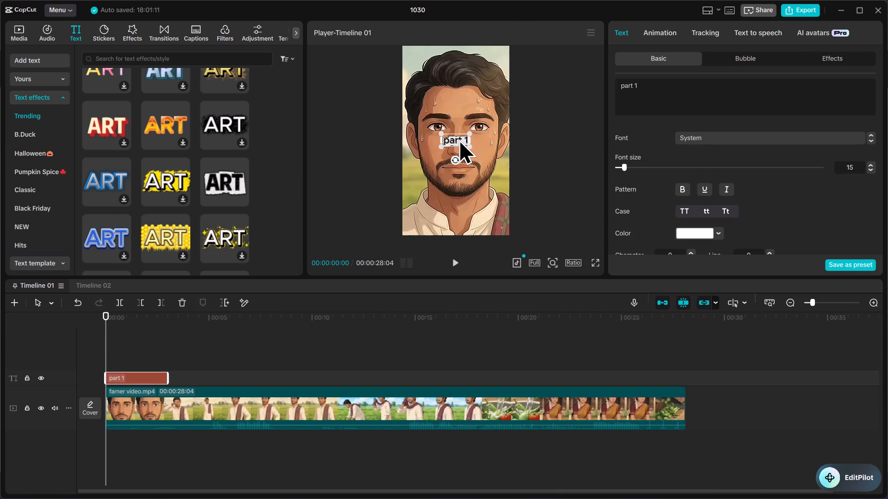
left_click_drag(459, 139, 454, 213)
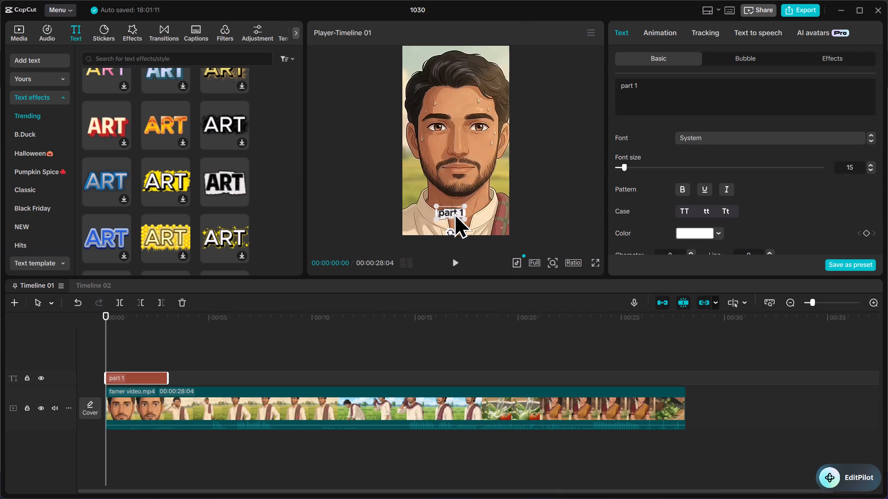
left_click_drag(454, 213, 456, 216)
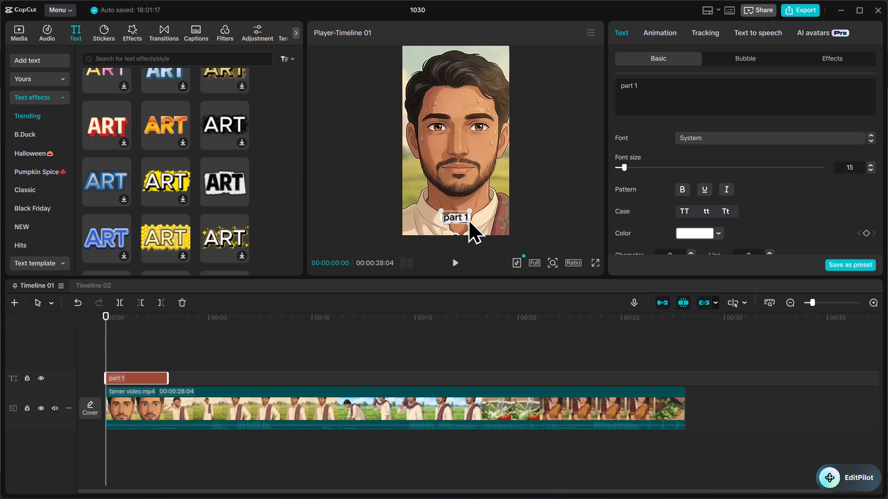
left_click_drag(468, 218, 469, 213)
left_click_drag(470, 204, 470, 204)
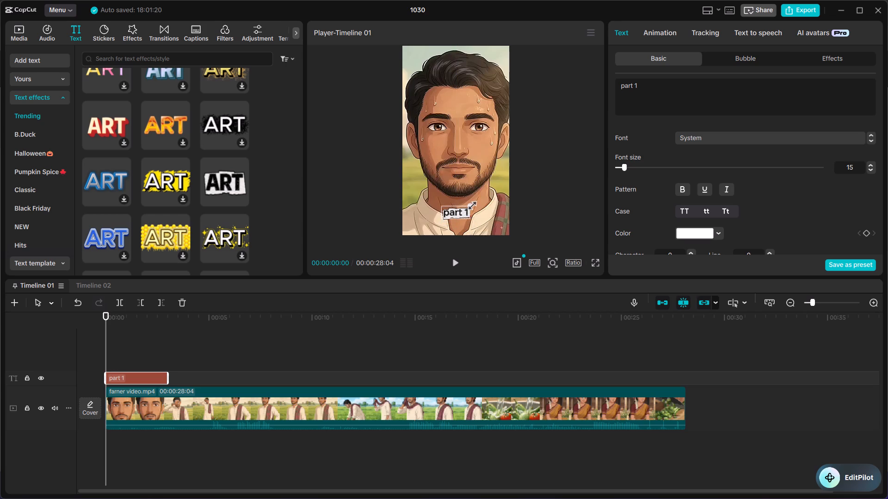
left_click_drag(470, 204, 480, 191)
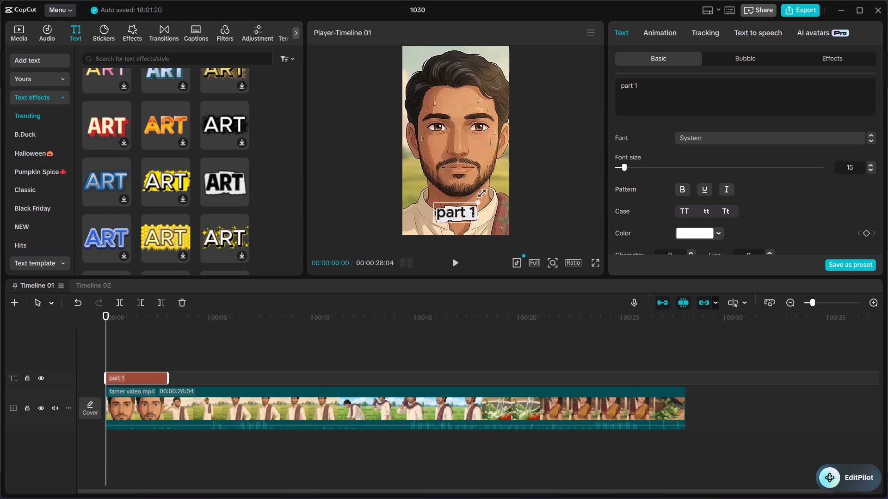
left_click_drag(480, 191, 482, 188)
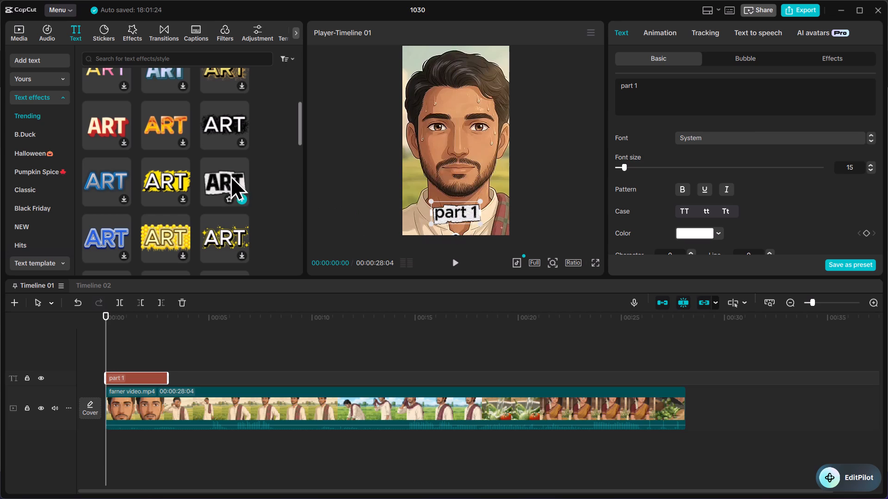
Look through the trending text effects for another style for the title.
scroll(200, 199, "down", 2)
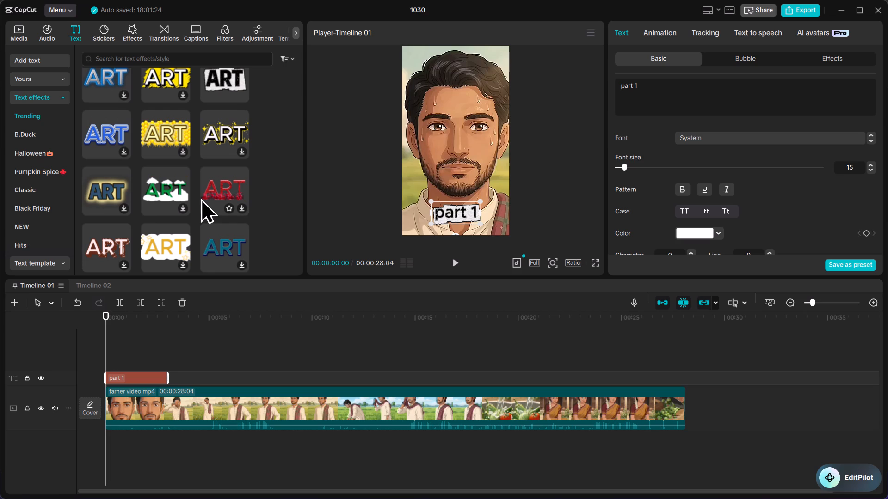
scroll(199, 200, "down", 3)
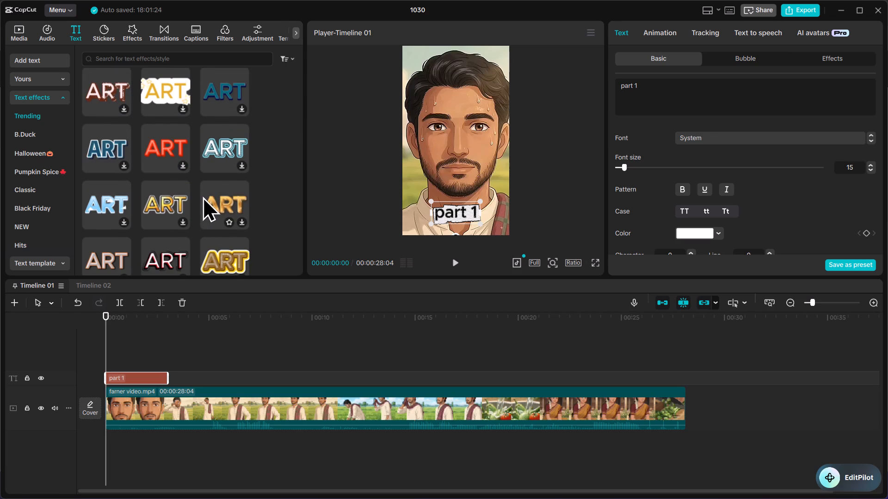
scroll(203, 195, "down", 2)
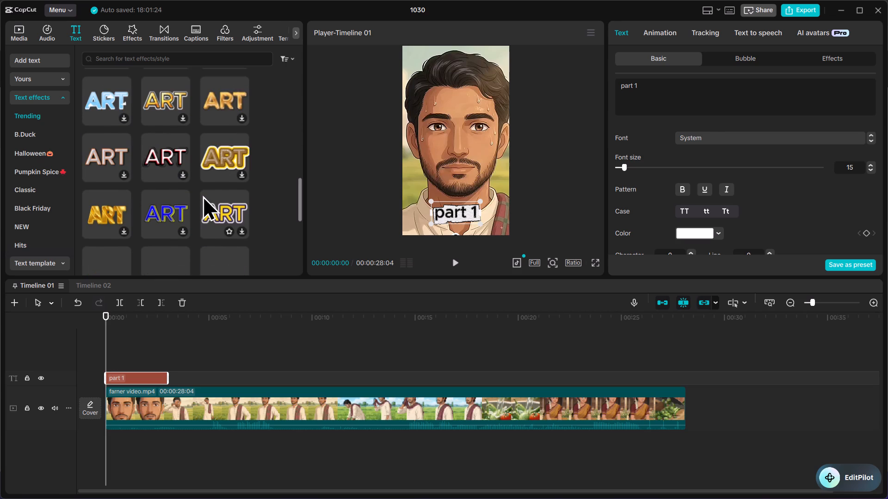
scroll(203, 195, "down", 5)
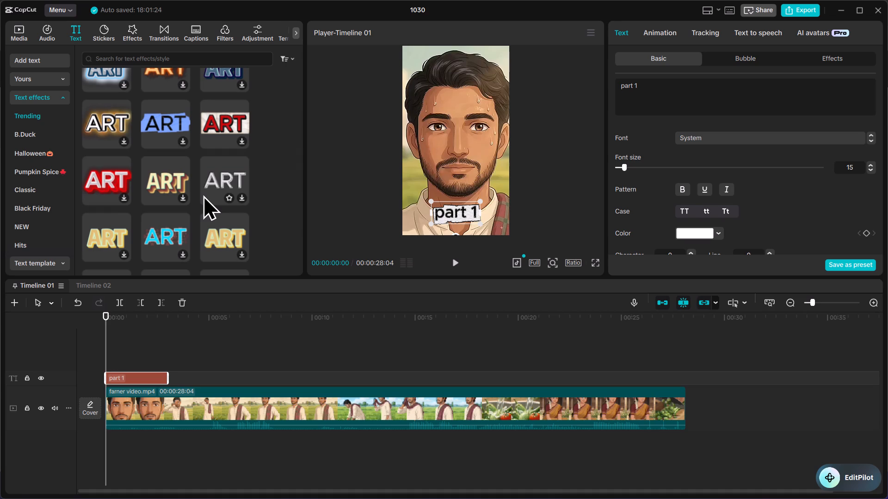
scroll(203, 194, "down", 4)
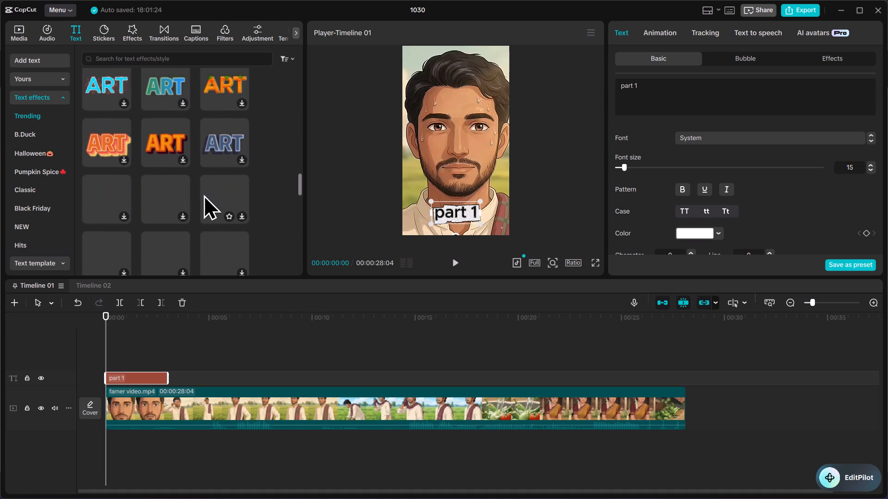
scroll(203, 194, "down", 2)
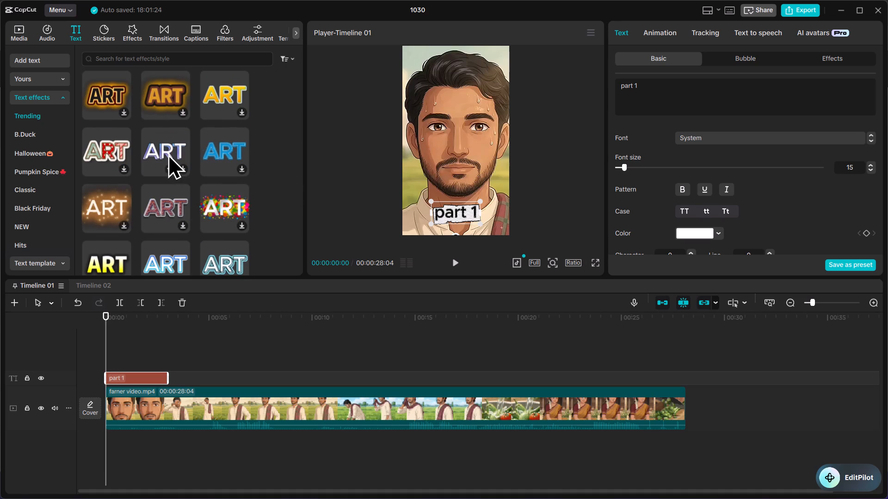
scroll(177, 148, "down", 3)
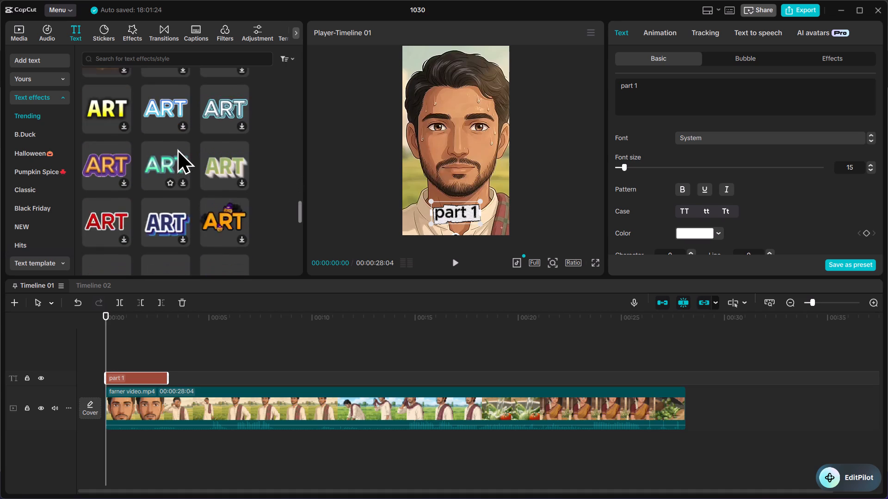
scroll(177, 148, "down", 3)
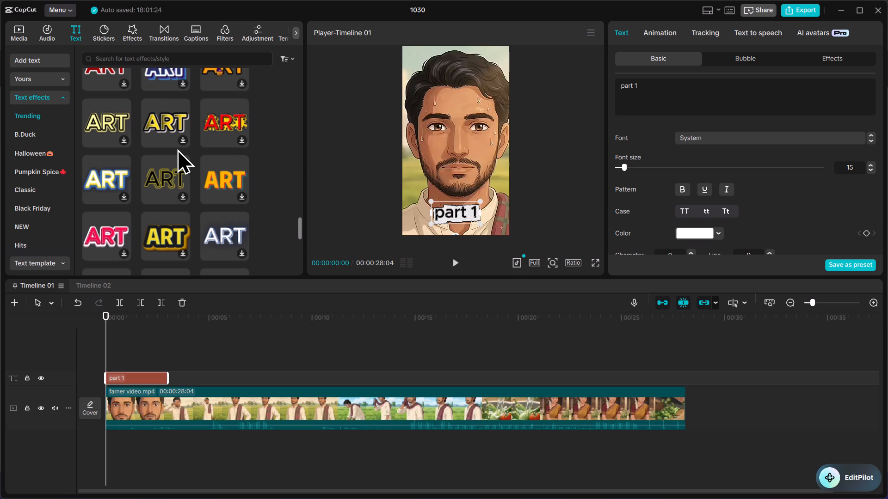
scroll(177, 148, "down", 7)
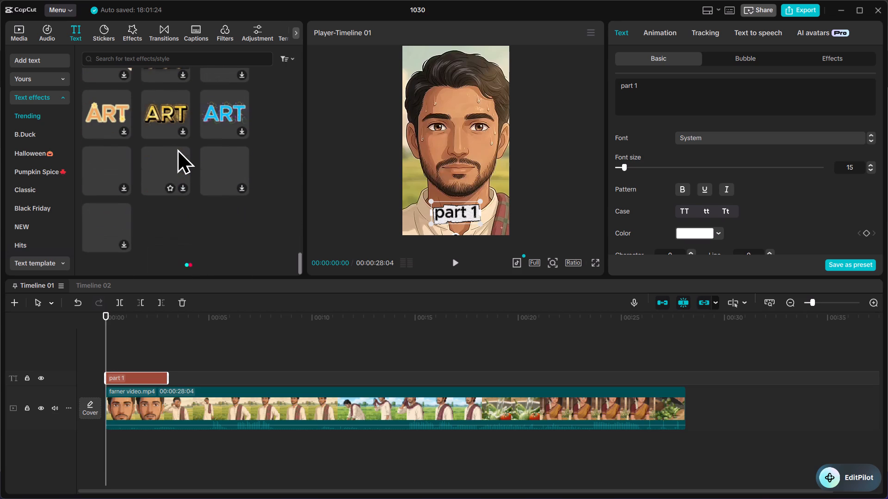
scroll(179, 148, "up", 1)
scroll(179, 148, "down", 9)
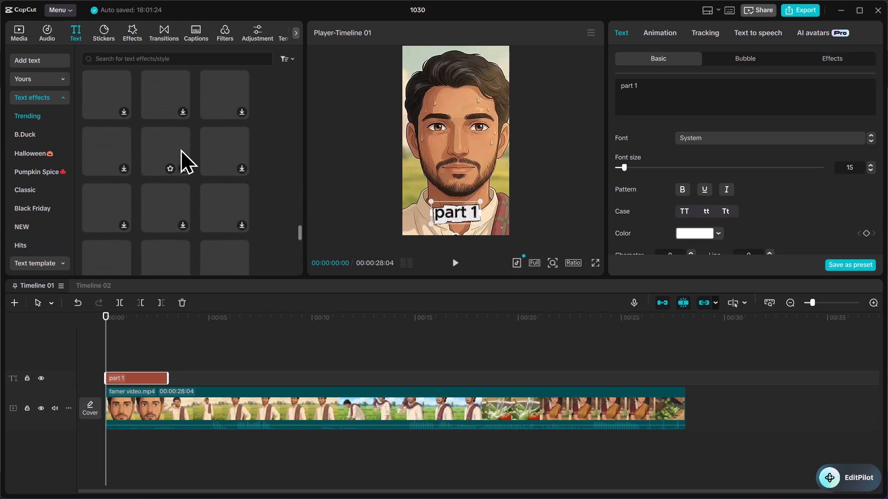
scroll(180, 148, "down", 1)
scroll(180, 148, "up", 1)
scroll(180, 148, "down", 2)
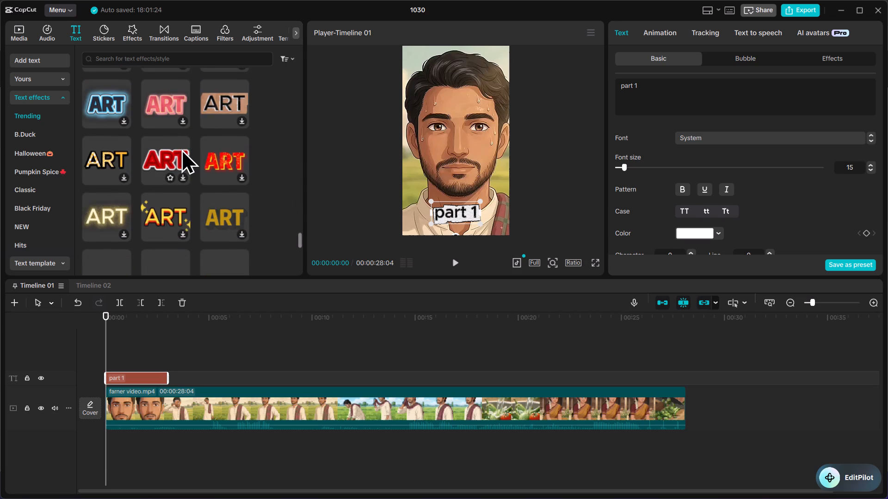
scroll(181, 148, "down", 4)
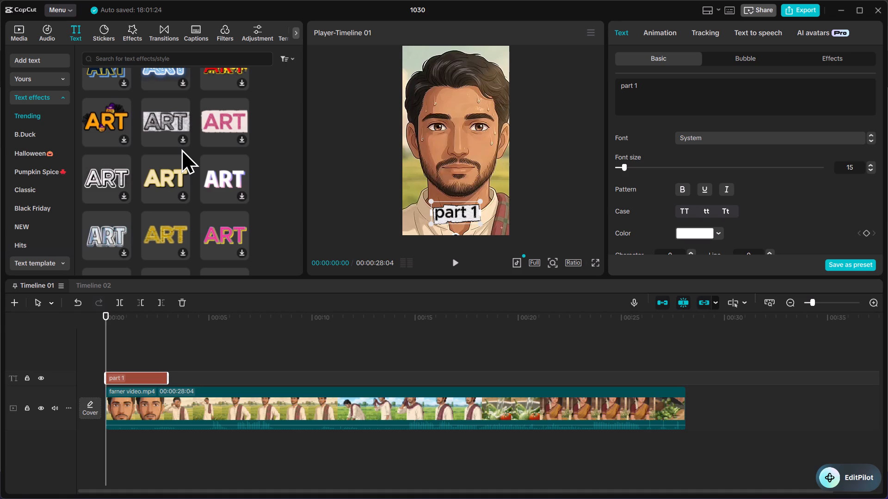
scroll(181, 148, "down", 4)
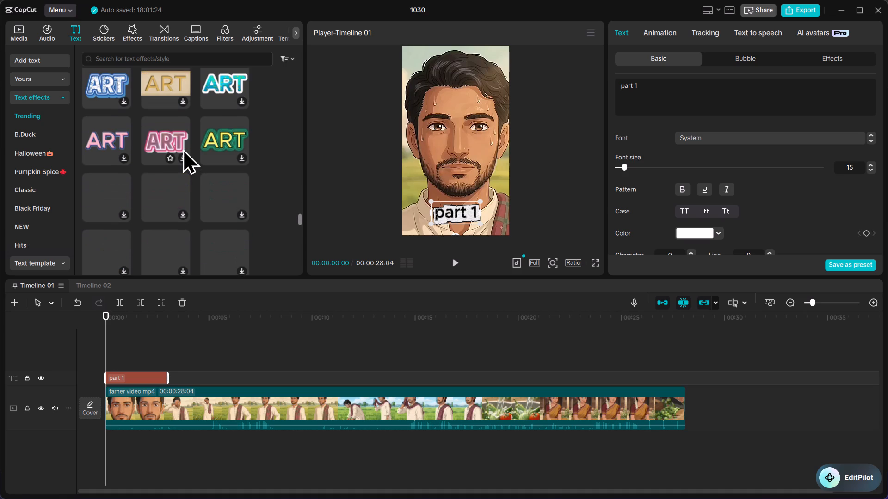
scroll(183, 148, "down", 1)
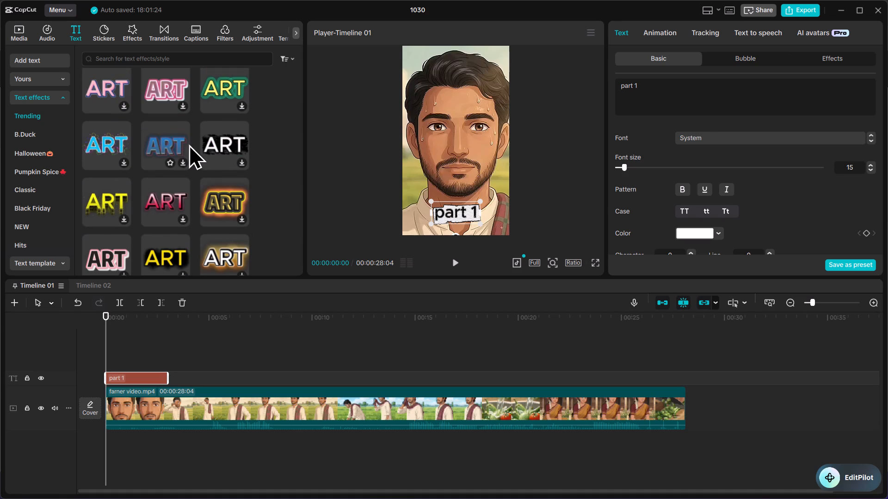
Preview the trending text effect with white letters on a black background and add it at 00:00 on a track above part 1.
left_click(217, 142)
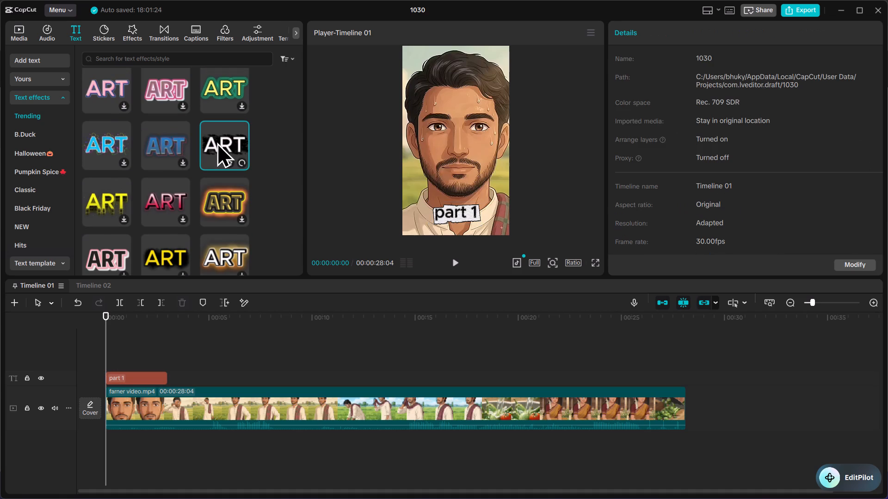
double_click(217, 142)
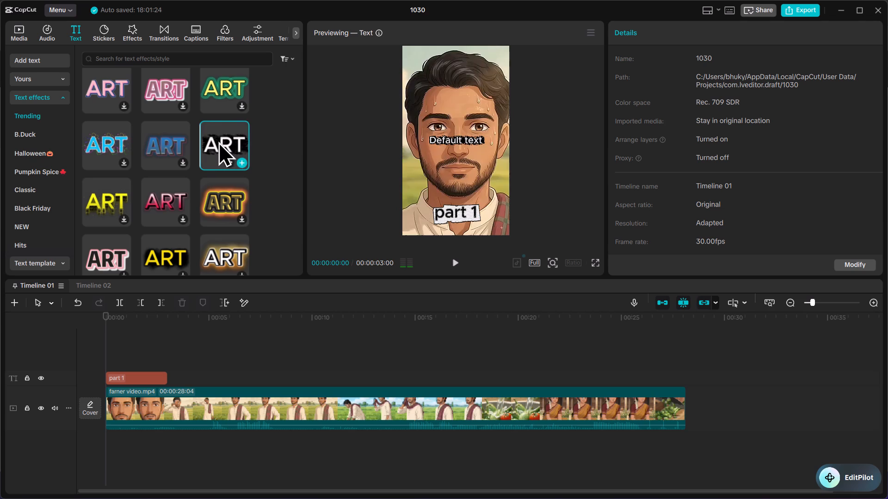
double_click(468, 137)
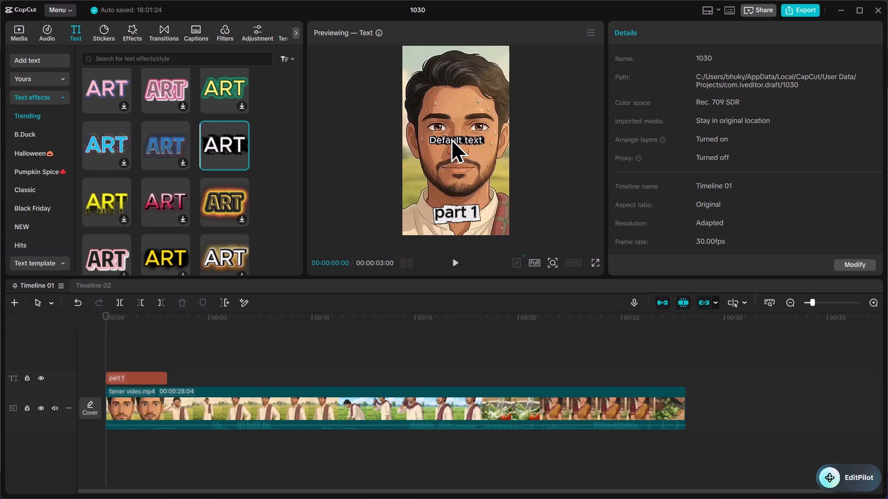
triple_click(451, 138)
double_click(451, 138)
left_click_drag(234, 151, 152, 353)
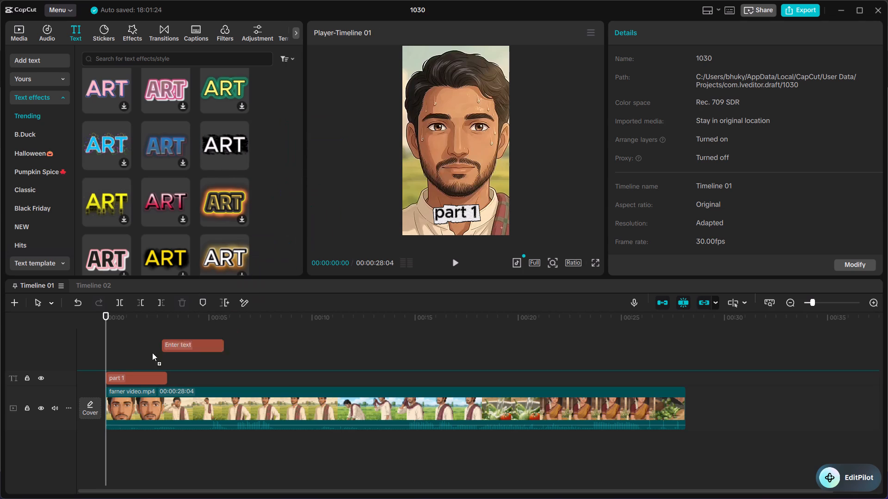
left_click_drag(152, 353, 105, 361)
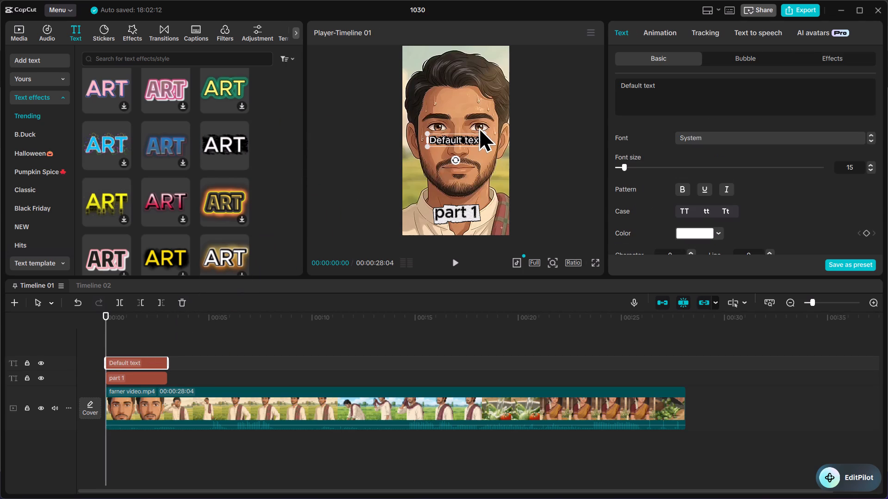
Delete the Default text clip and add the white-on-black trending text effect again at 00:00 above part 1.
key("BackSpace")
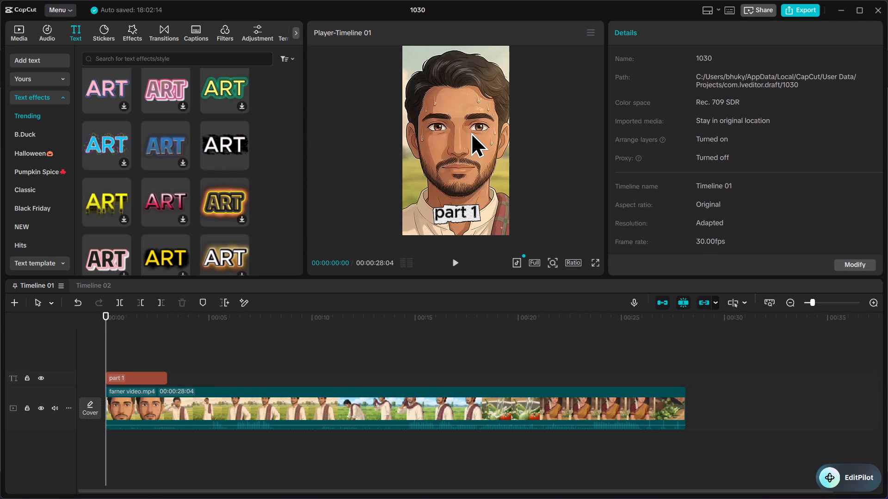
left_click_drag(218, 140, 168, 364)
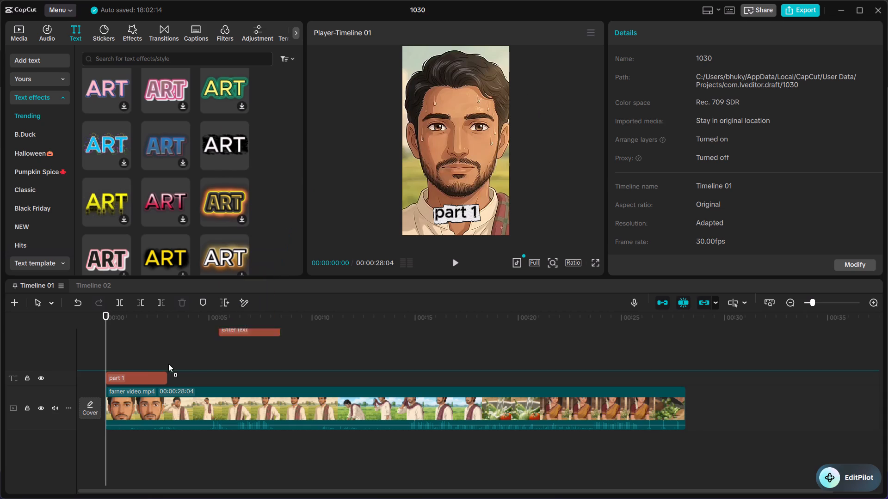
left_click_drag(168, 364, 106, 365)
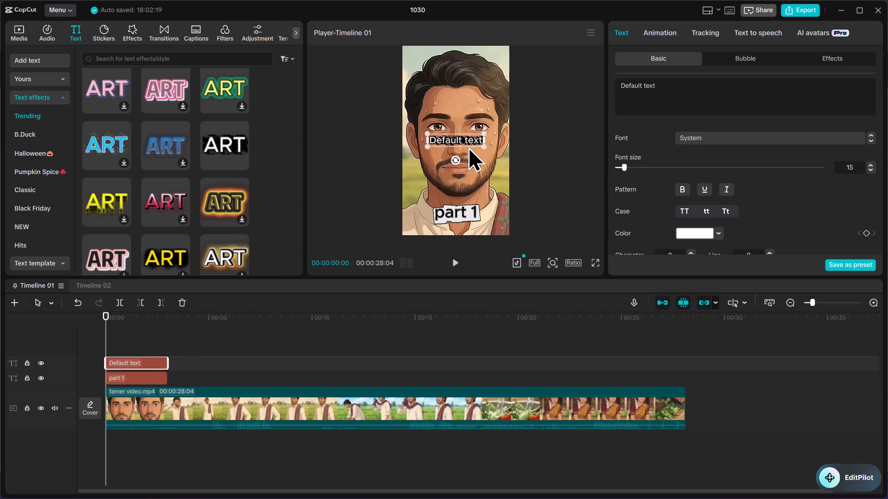
Replace the default wording of the white-on-black title on the man's face with part 1.
double_click(475, 135)
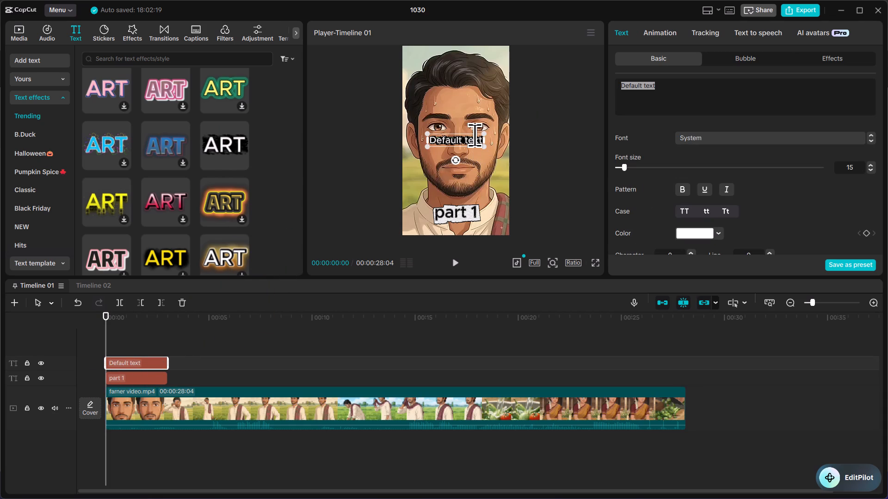
key("BackSpace")
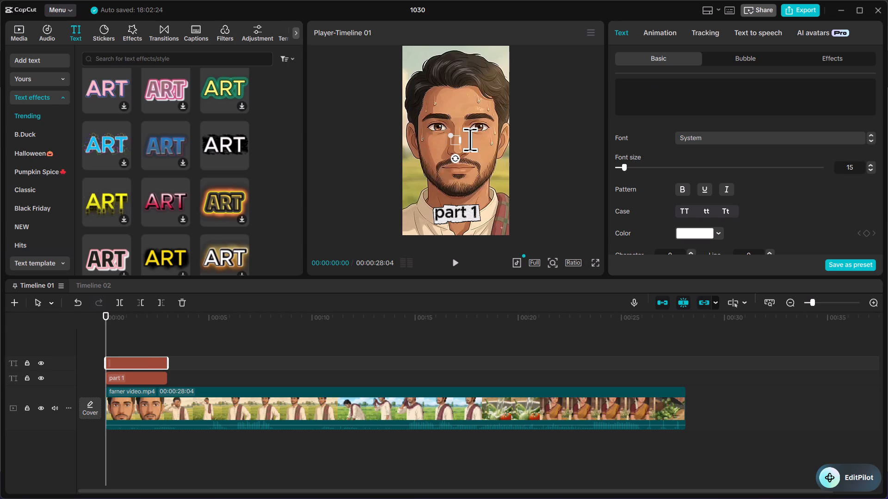
key("p")
type("art")
key("space")
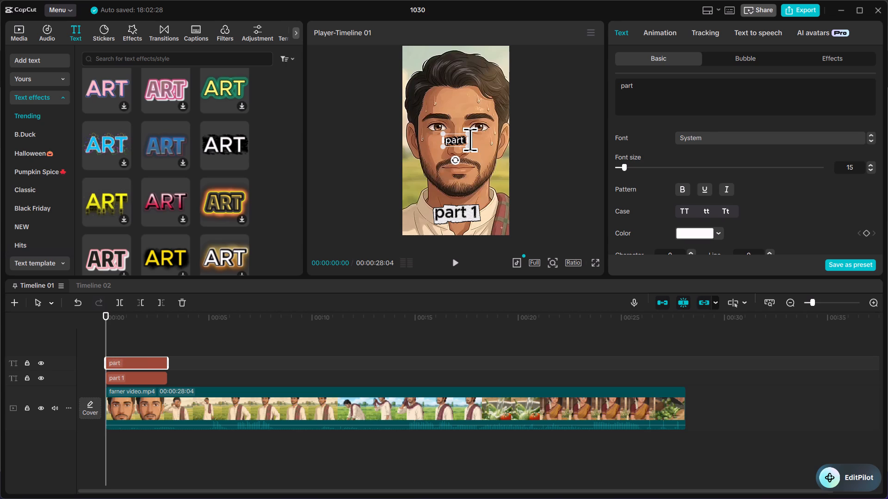
key("1")
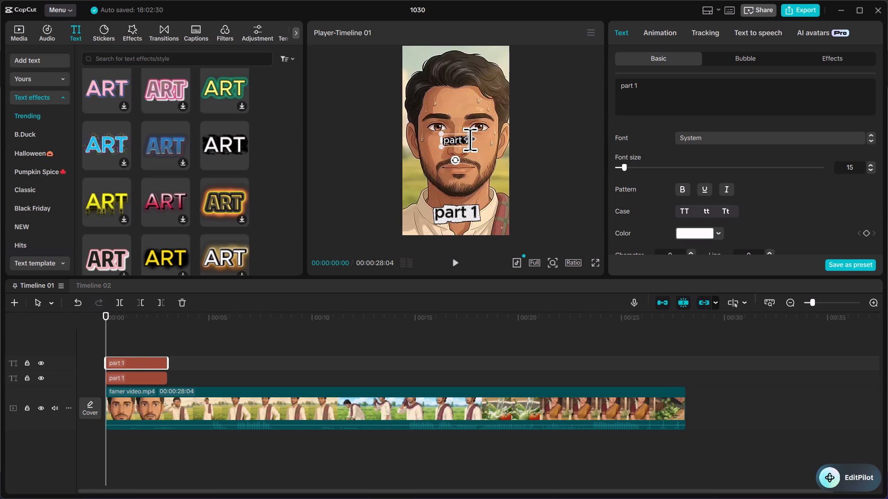
key("Return")
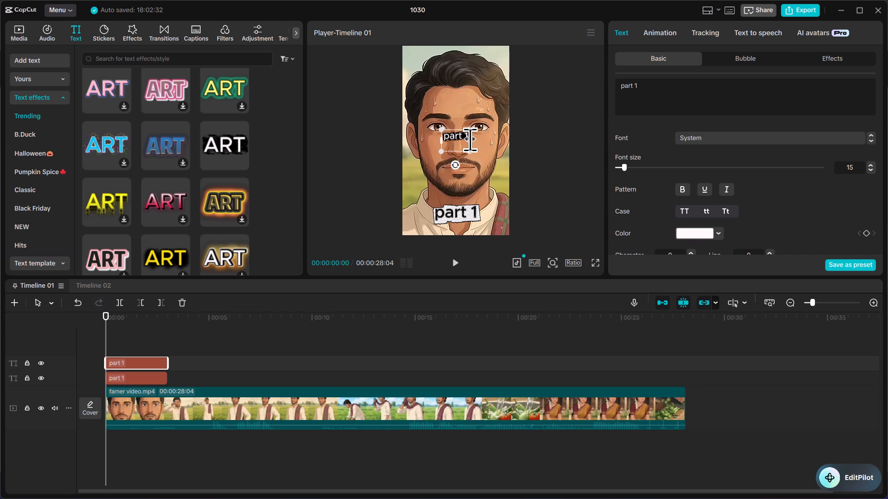
left_click(473, 175)
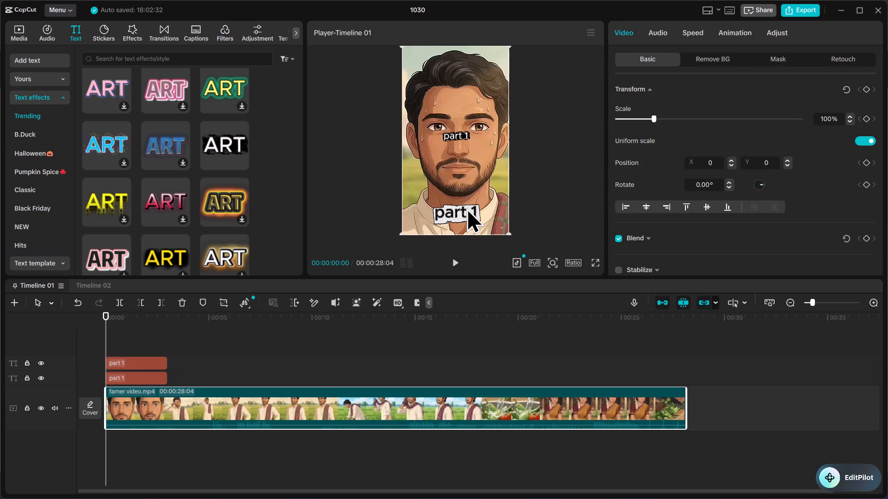
Delete the part 1 title with the ragged white background over the man's collar.
left_click(467, 207)
left_click(463, 209)
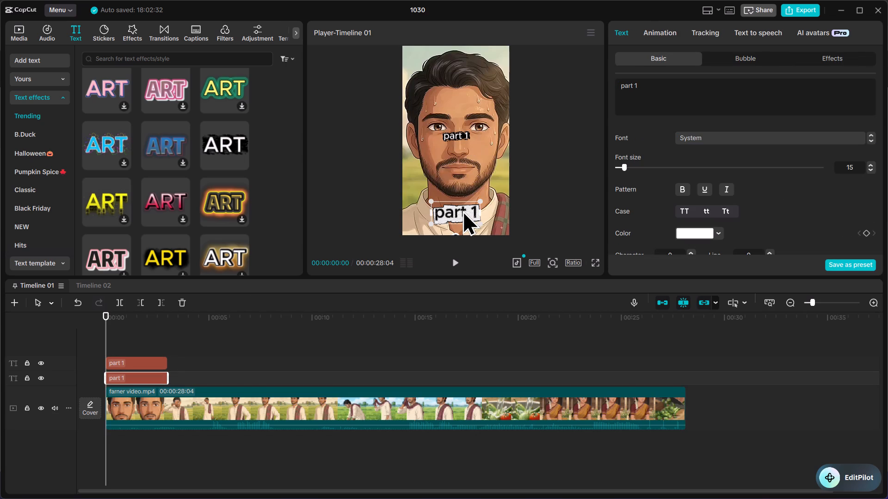
key("BackSpace")
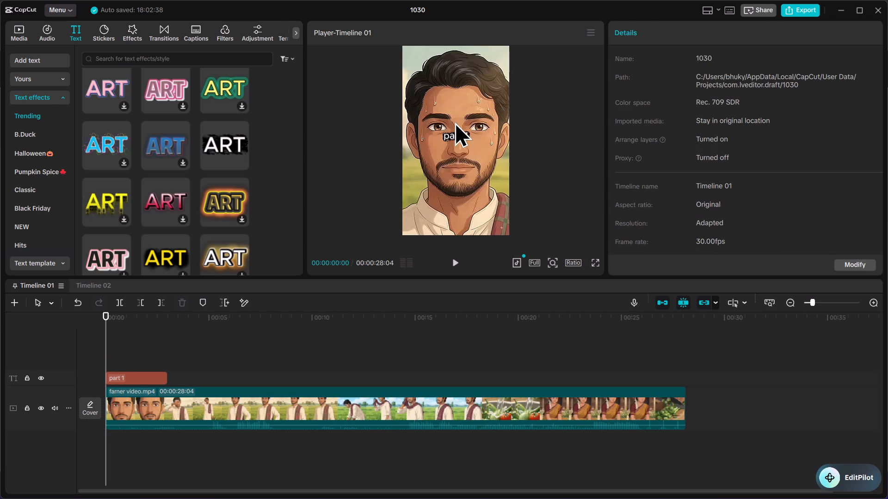
Move the white-on-black part 1 title down onto the man's collar and enlarge it slightly.
left_click_drag(457, 132, 454, 213)
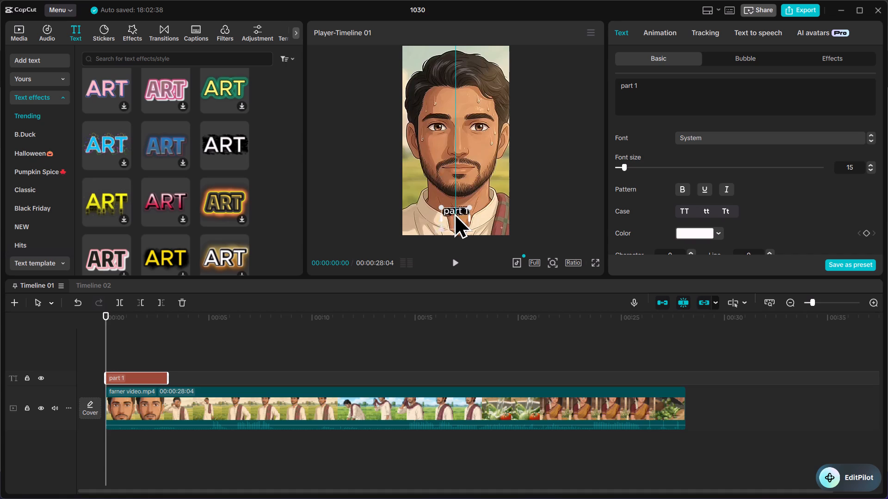
left_click_drag(454, 213, 454, 212)
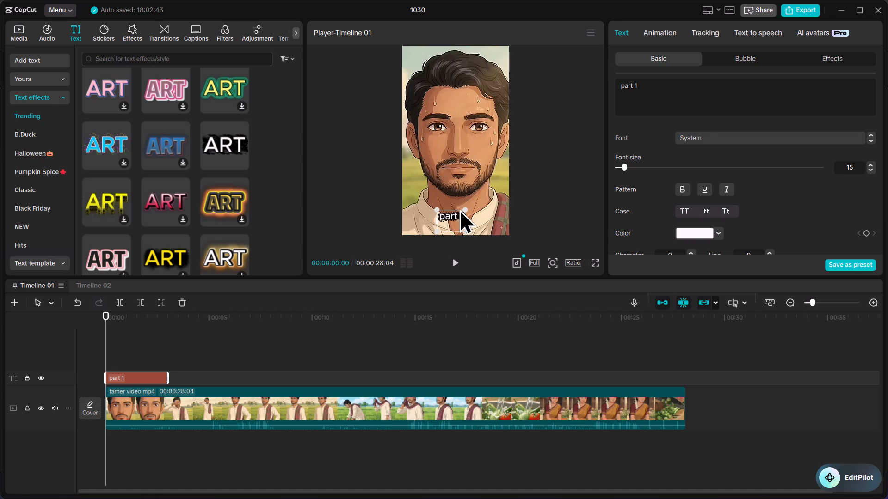
left_click_drag(462, 206, 472, 194)
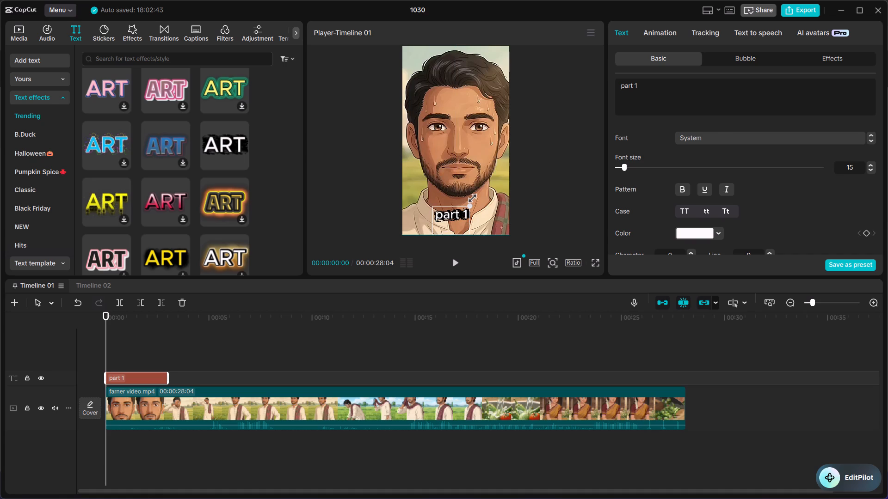
left_click_drag(472, 194, 471, 194)
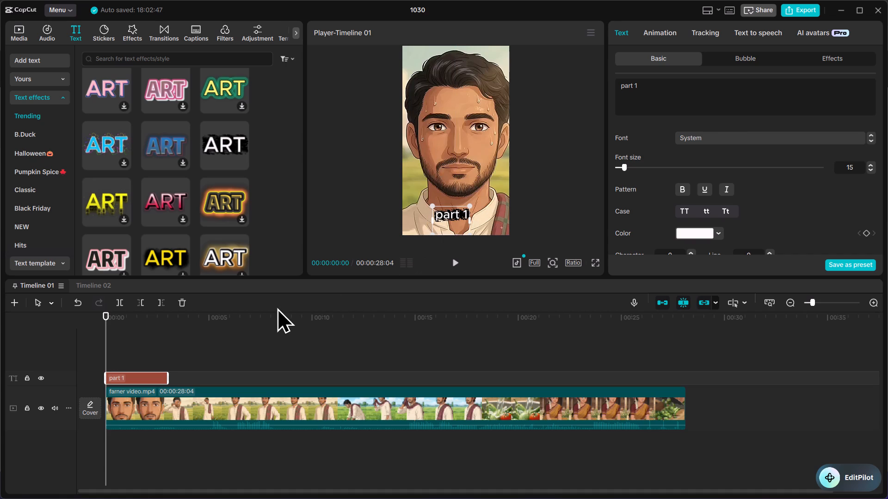
Play the first few seconds of the video to check the title, and return the playhead to 00:00.
left_click(459, 260)
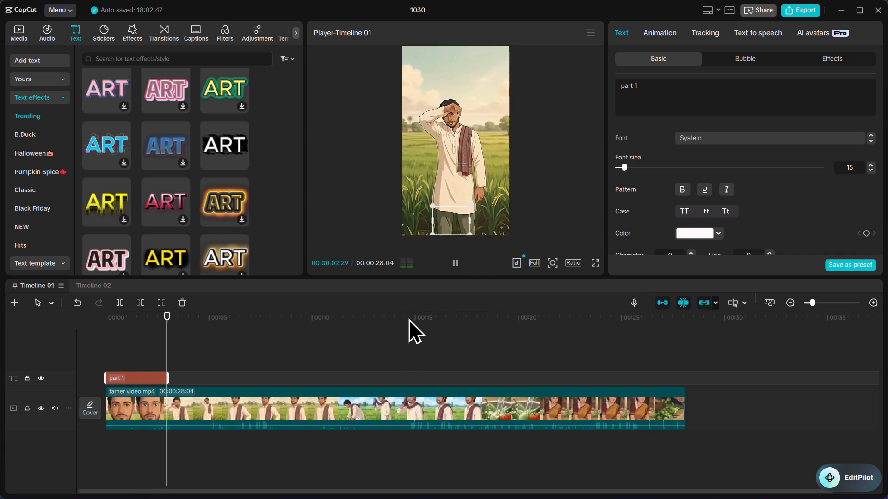
left_click(454, 262)
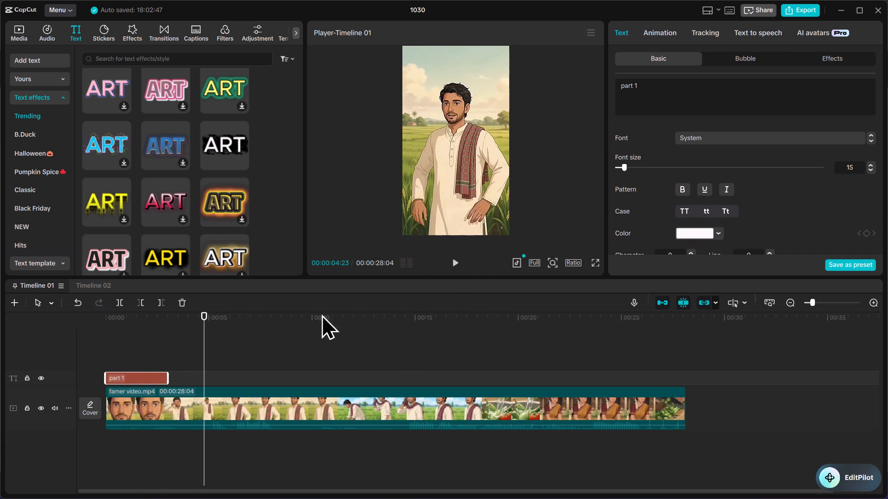
left_click_drag(204, 313, 57, 340)
Enlarge the white-on-black part 1 title a little more over the man's collar.
left_click(472, 144)
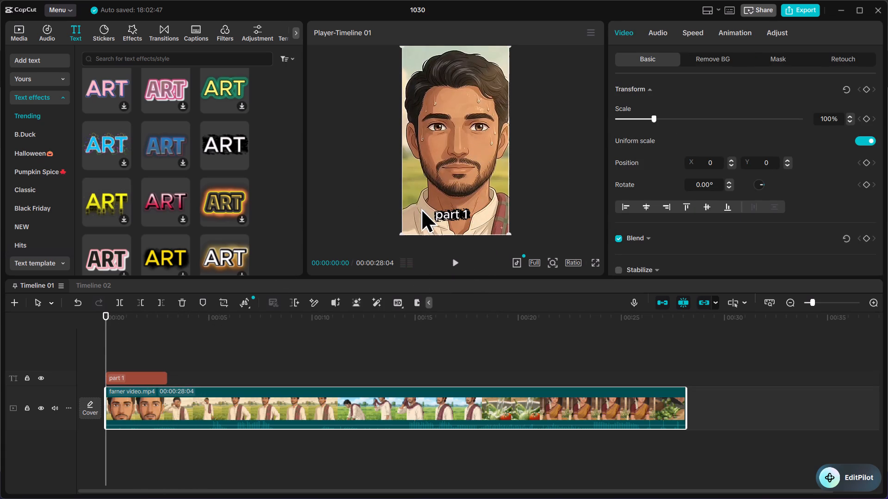
triple_click(452, 213)
left_click_drag(452, 213, 454, 213)
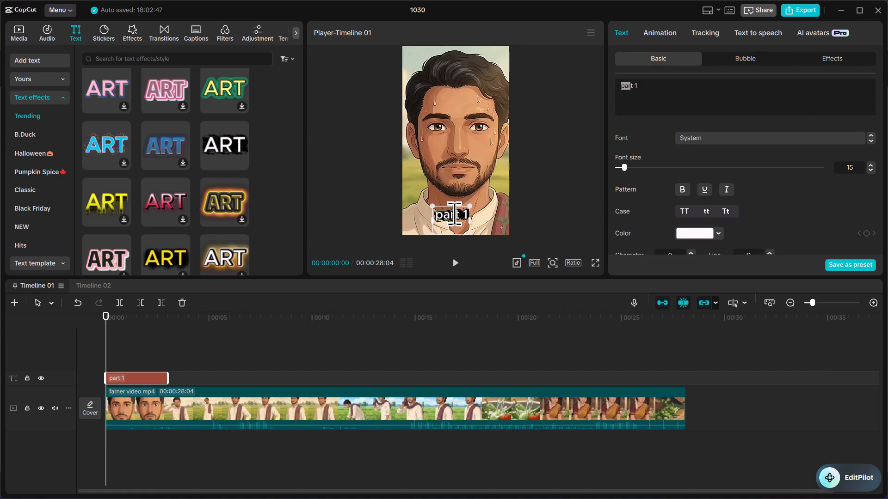
left_click_drag(454, 213, 457, 213)
left_click_drag(470, 205, 480, 190)
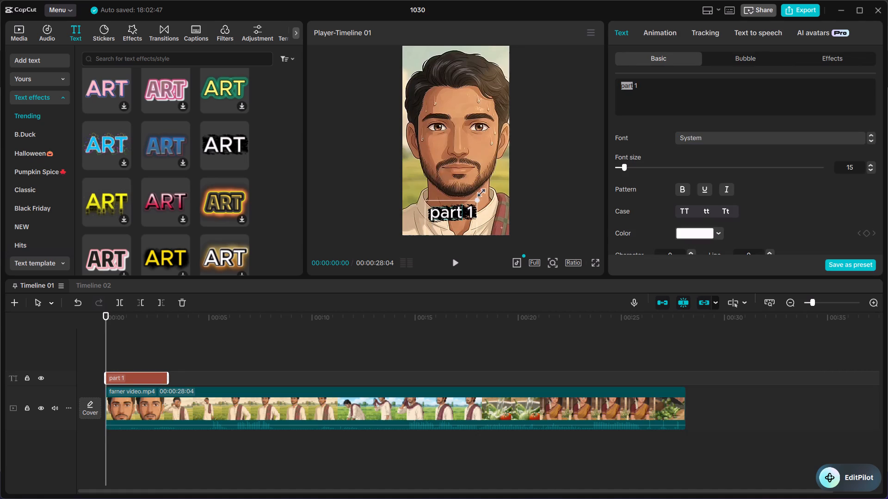
left_click_drag(480, 190, 477, 199)
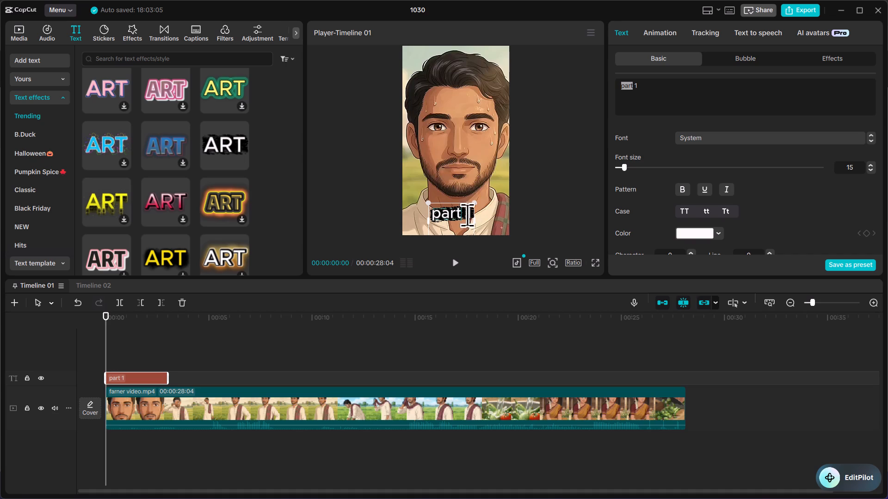
left_click(490, 172)
left_click(456, 212)
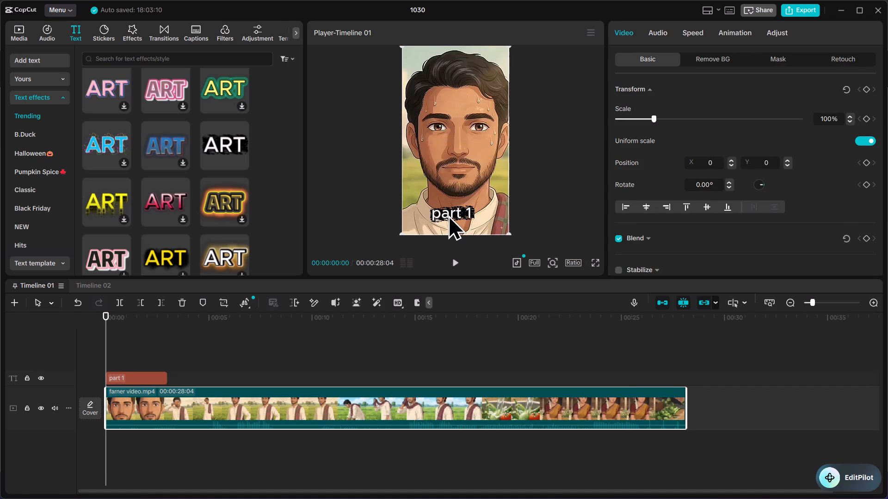
left_click(450, 211)
Look through the B.Duck and Classic text effects, the caption options and the trending text templates for another title style.
left_click(30, 131)
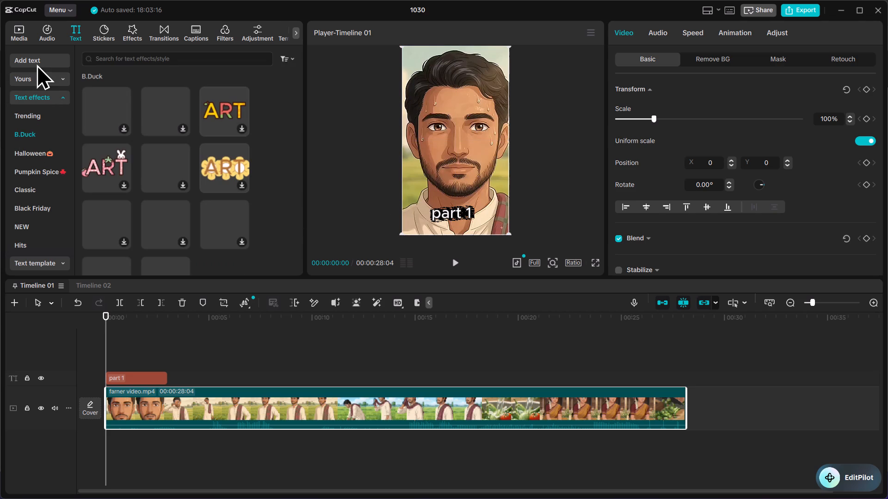
left_click(62, 77)
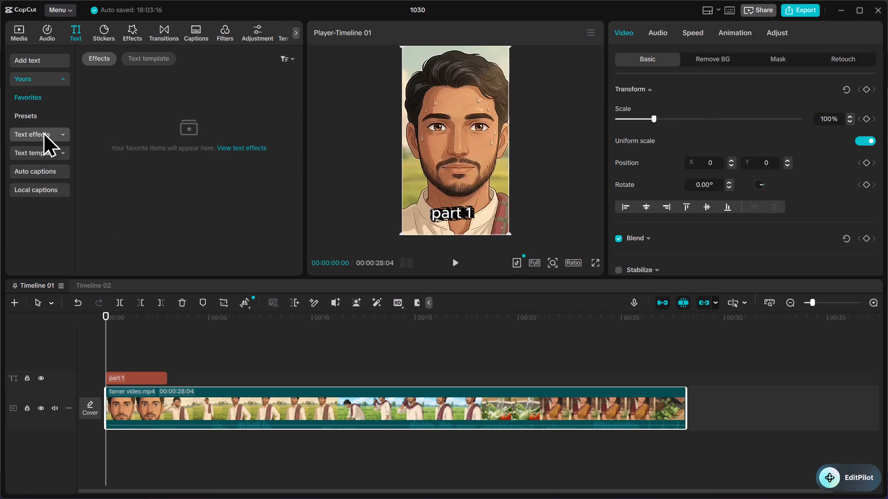
left_click(43, 131)
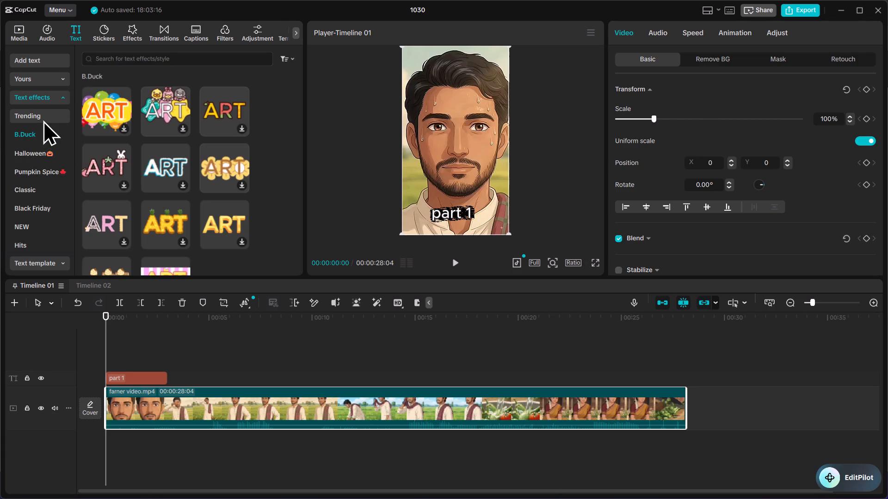
left_click(44, 119)
left_click(28, 192)
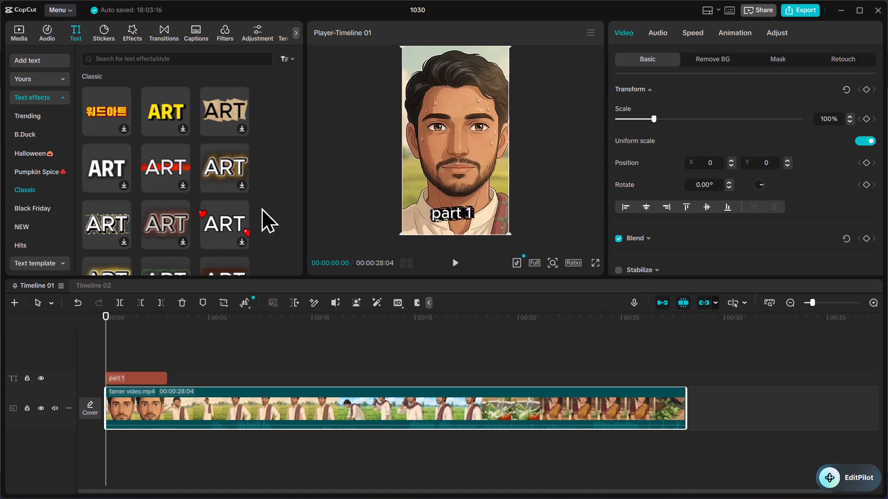
scroll(40, 192, "down", 4)
scroll(33, 233, "down", 2)
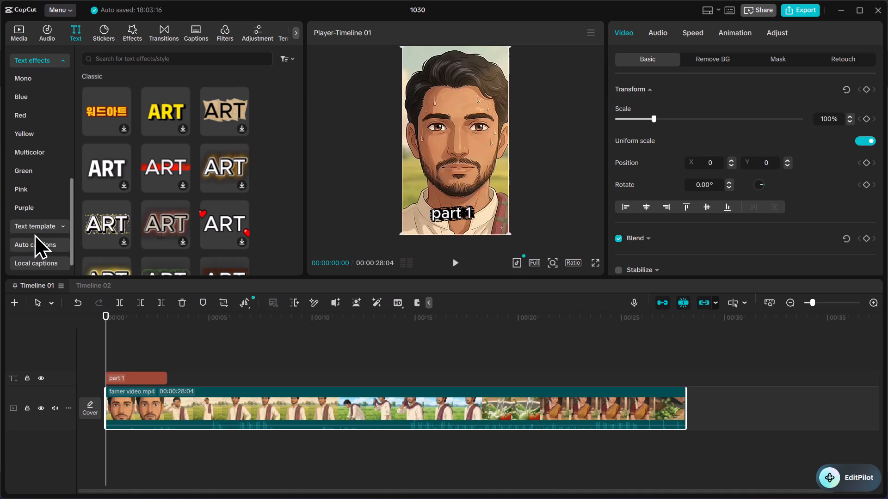
left_click(43, 262)
left_click(49, 128)
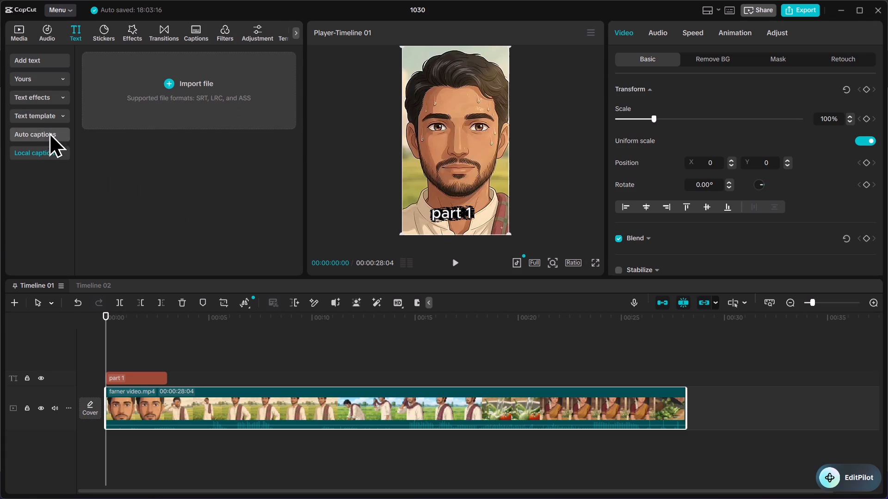
left_click(42, 134)
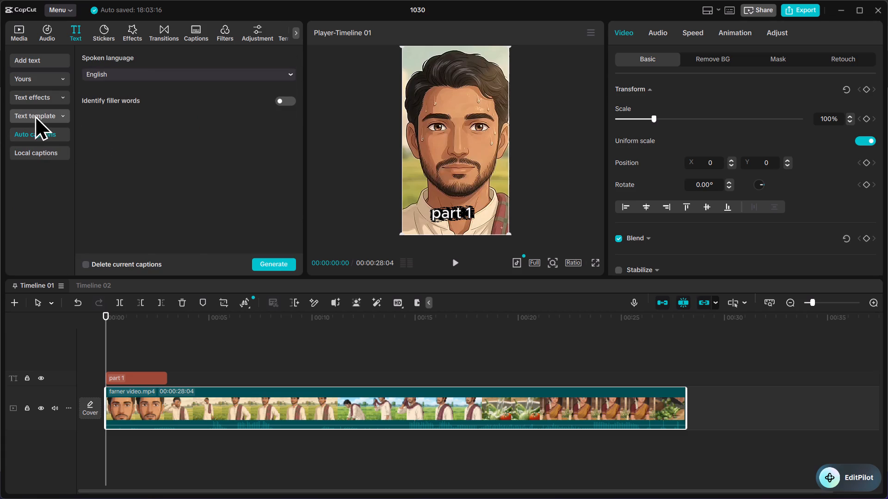
left_click(35, 116)
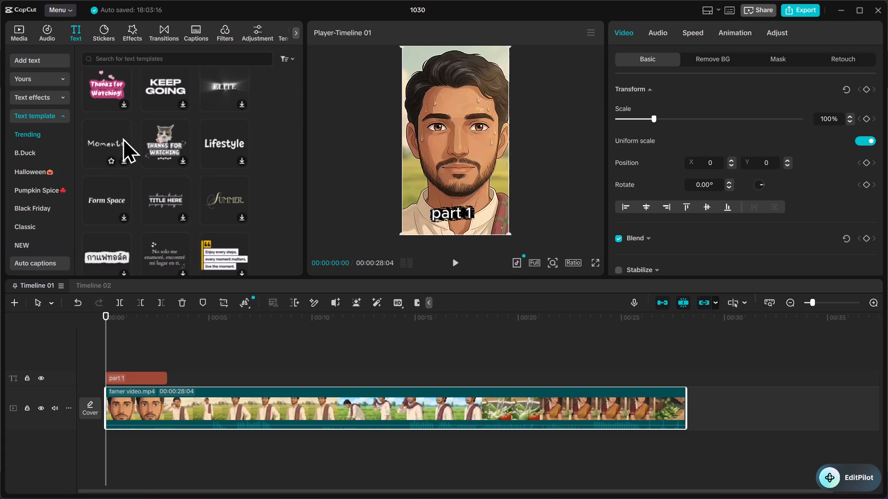
scroll(153, 133, "down", 3)
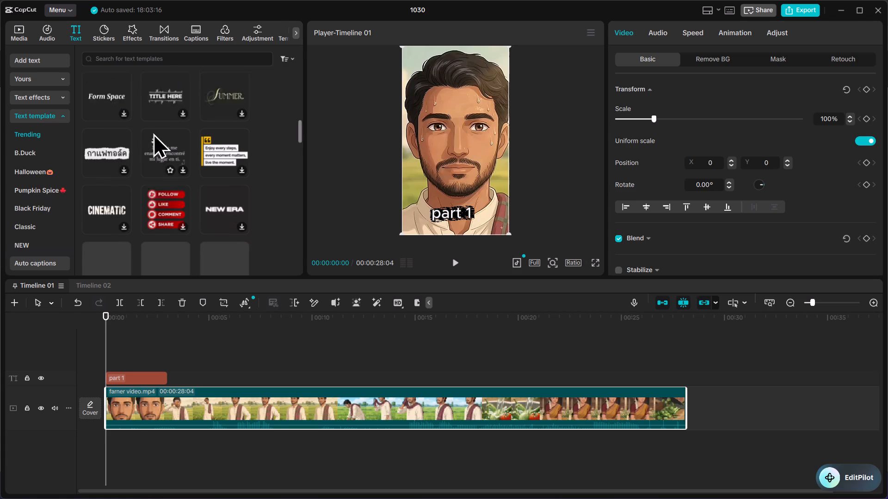
scroll(170, 210, "down", 1)
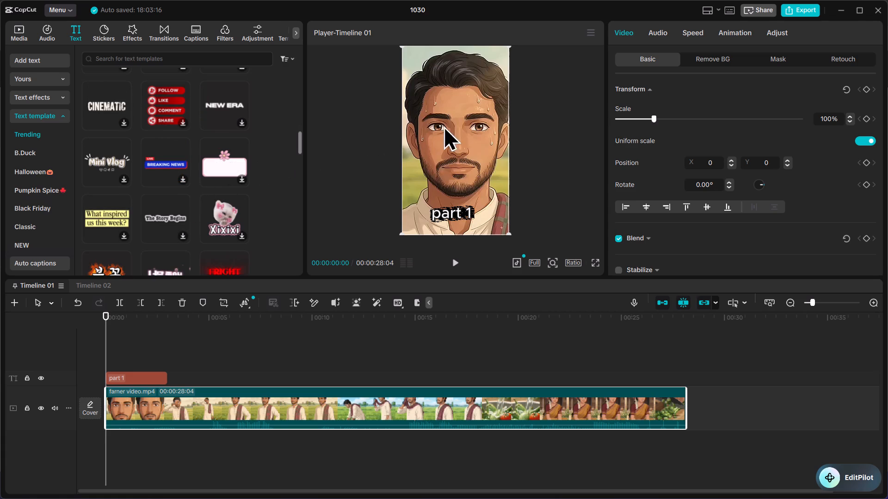
Add the Fade In video effect from the NEW category at 00:00 on the timeline, above the part 1 title.
left_click(455, 213)
double_click(456, 213)
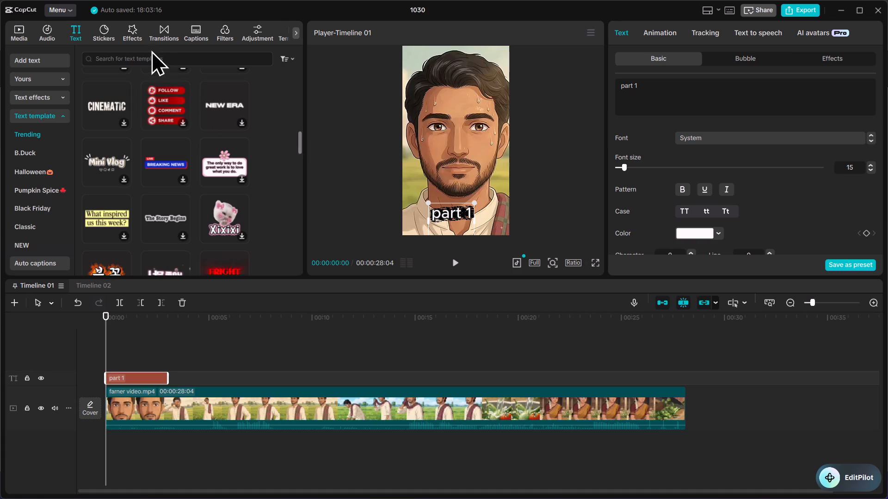
left_click(129, 30)
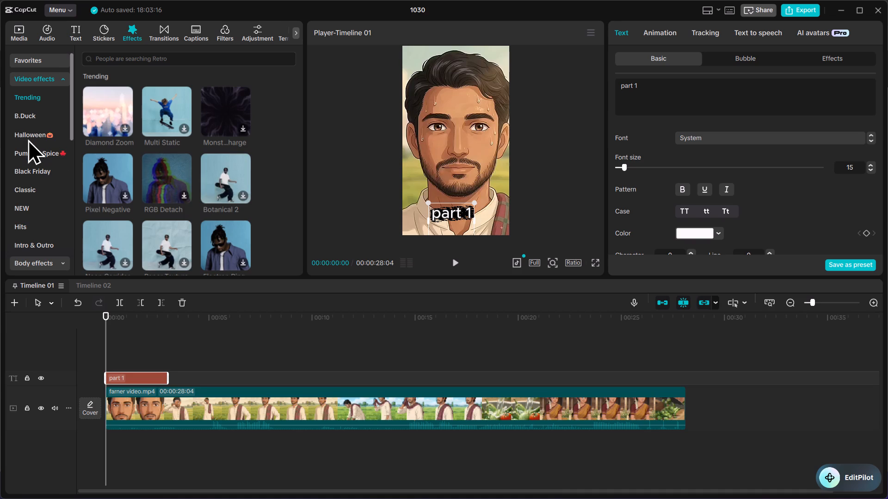
left_click(37, 112)
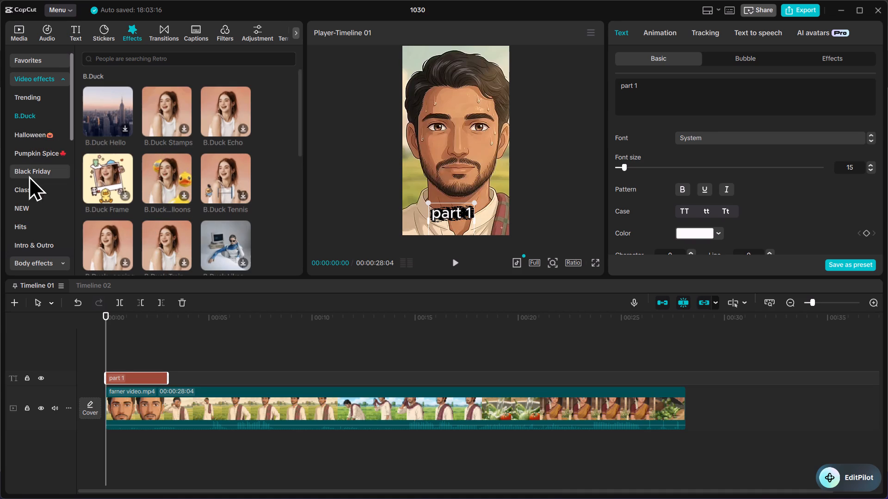
left_click(32, 188)
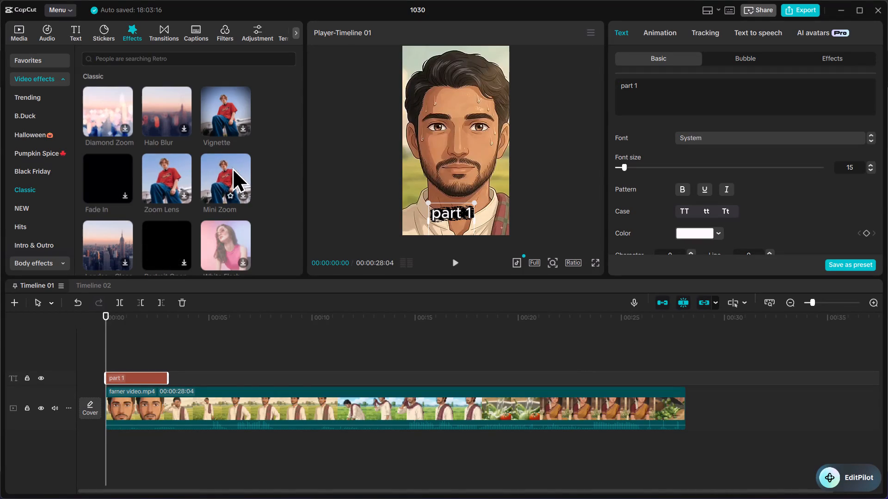
left_click(31, 211)
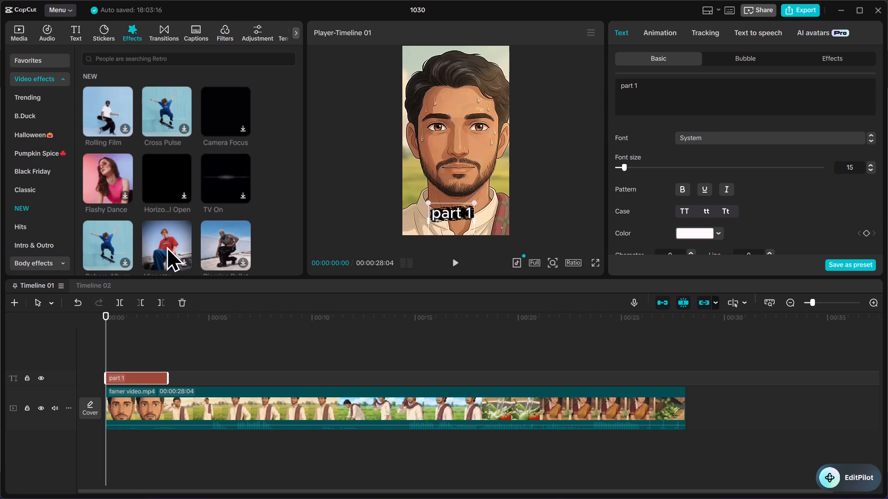
scroll(170, 238, "down", 3)
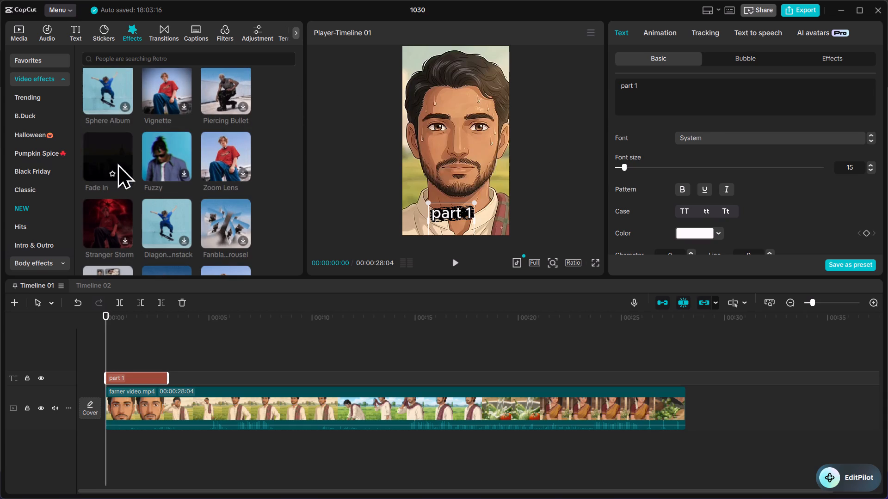
left_click(125, 175)
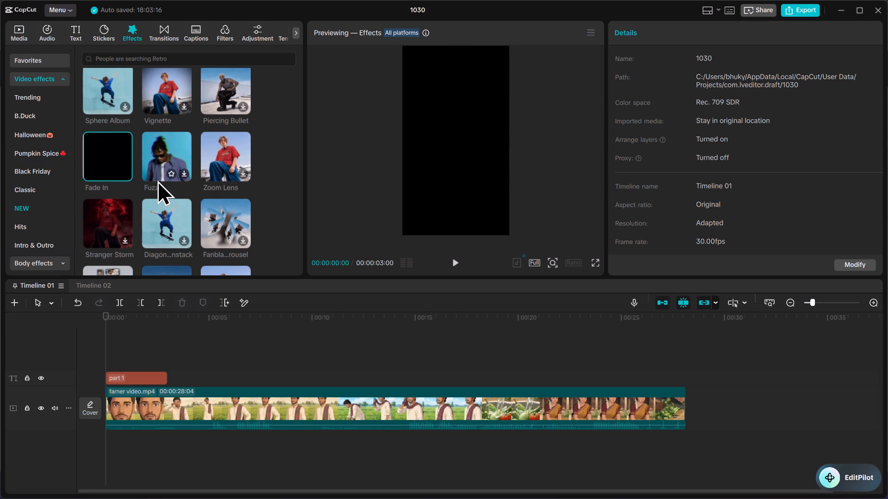
left_click(453, 262)
left_click(123, 173)
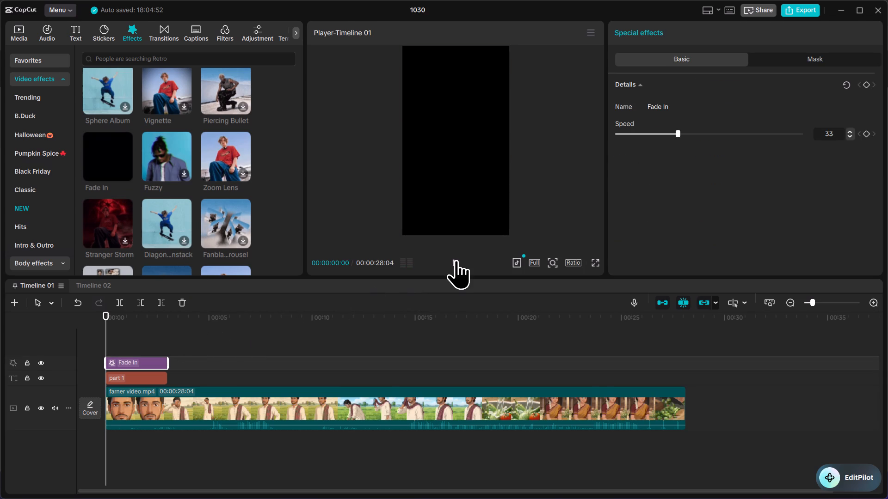
Play the video from the start to check the Fade In effect, pause it, and return the playhead to 00:00.
left_click(456, 260)
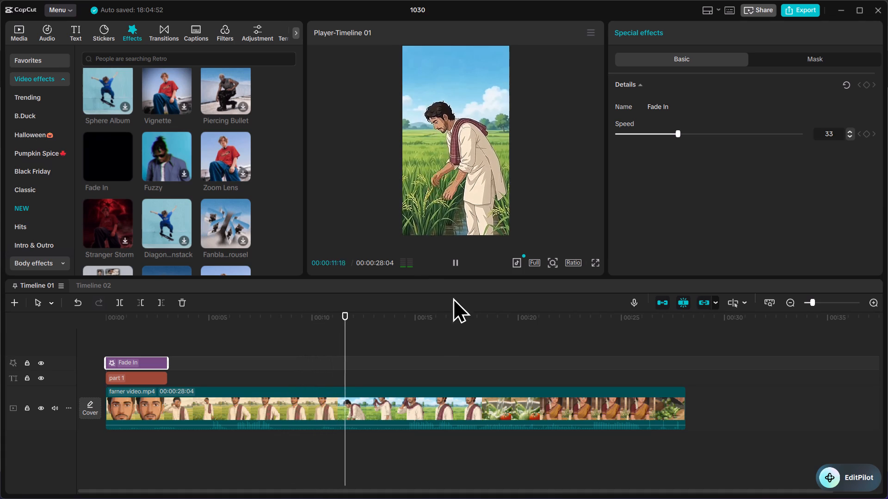
left_click(456, 263)
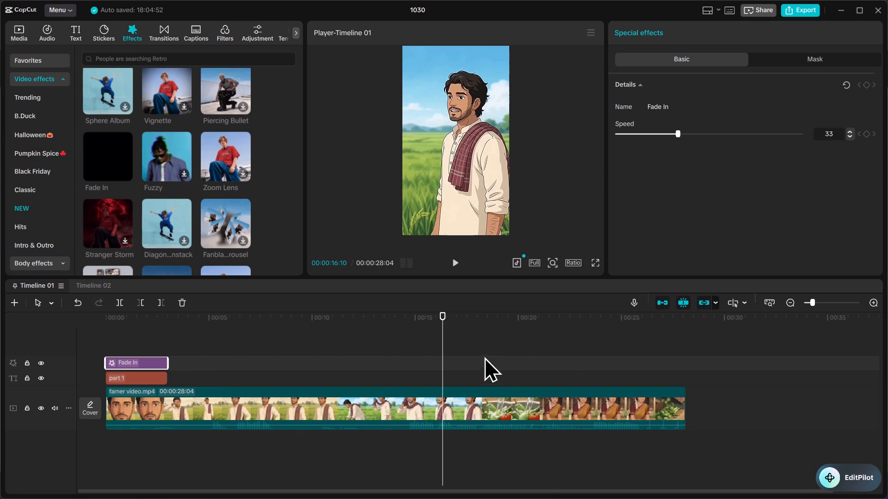
left_click_drag(442, 314, 43, 370)
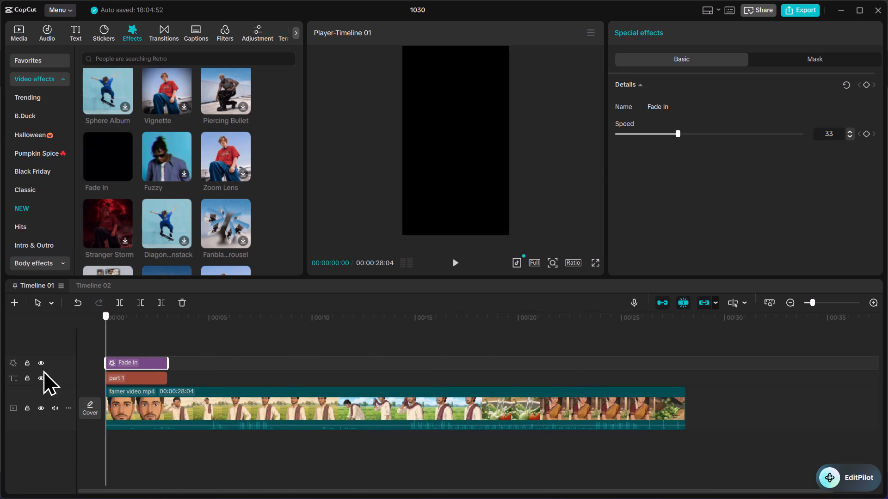
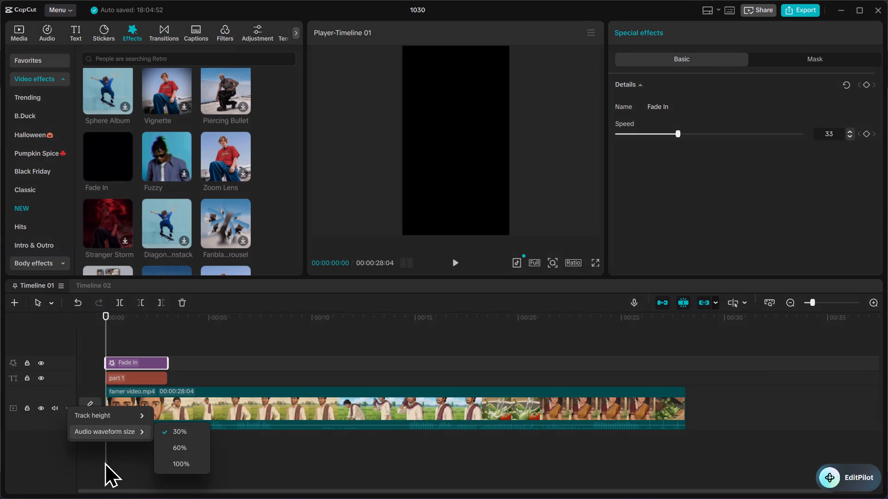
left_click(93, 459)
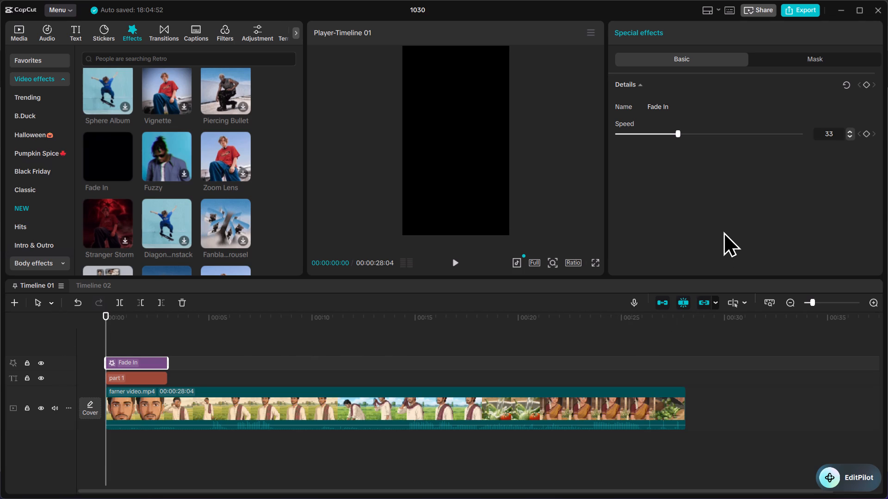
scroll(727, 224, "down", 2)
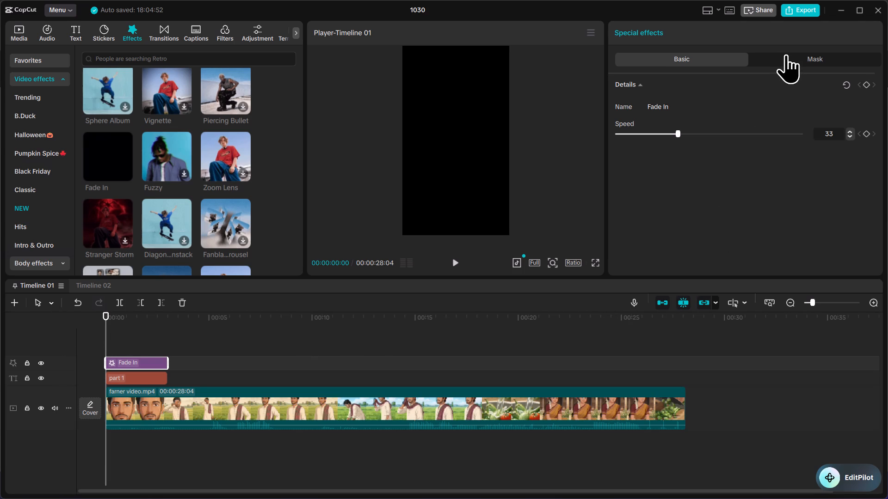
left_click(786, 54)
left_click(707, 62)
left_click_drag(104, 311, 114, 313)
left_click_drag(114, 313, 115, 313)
Look through the Intro & Outro, Glitch, Pet, Screen and 3D video effects for another effect to use.
left_click(46, 242)
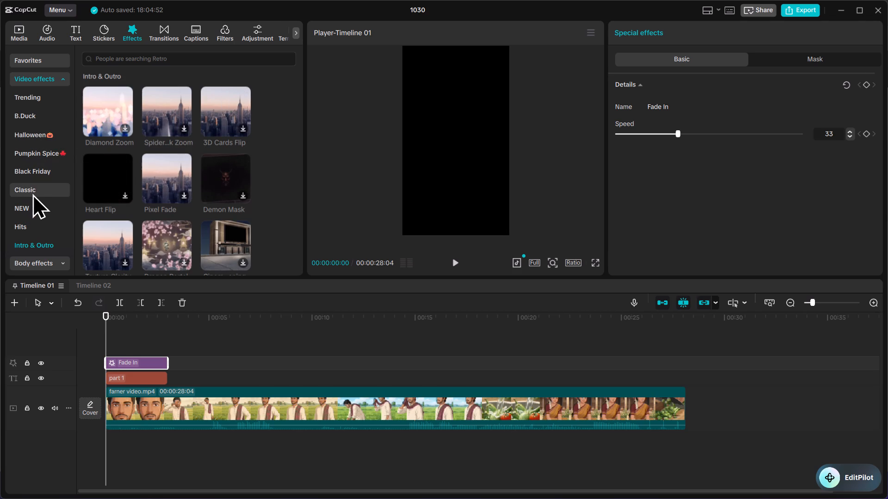
scroll(43, 190, "down", 2)
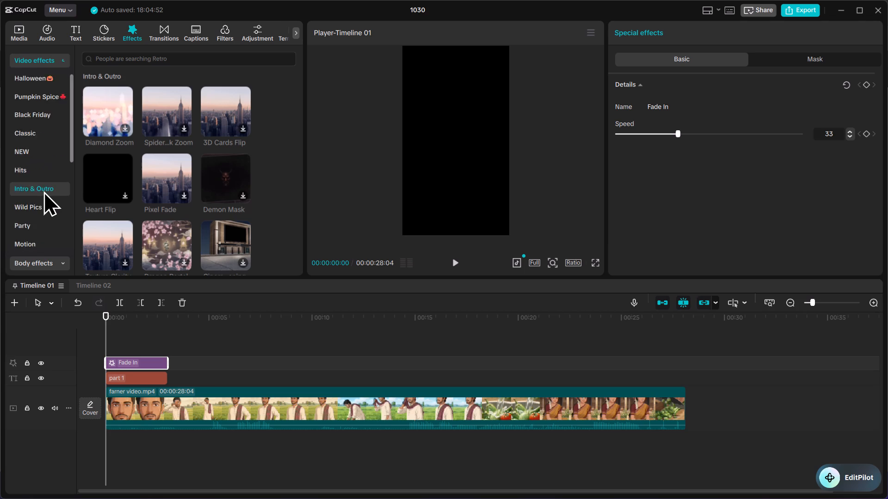
scroll(43, 190, "down", 2)
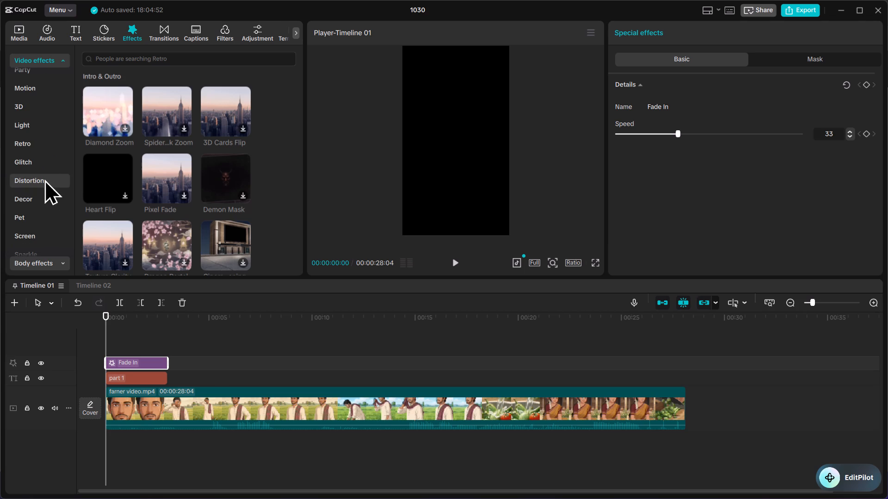
left_click(42, 165)
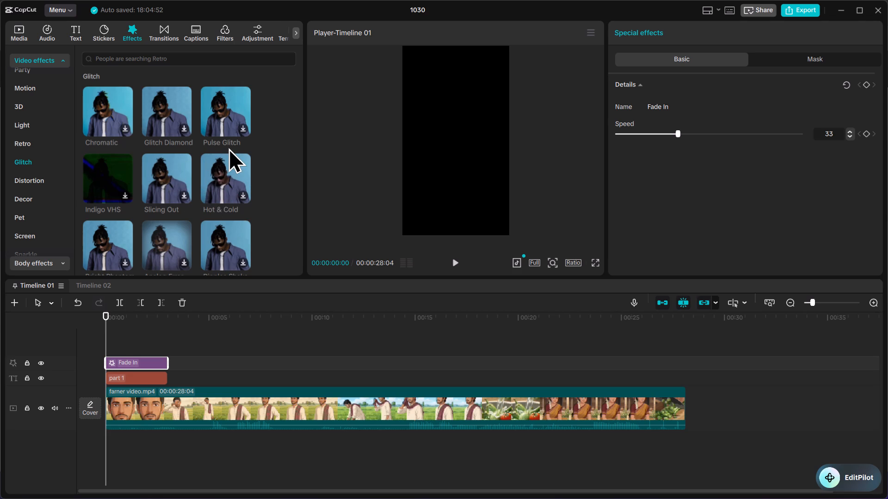
scroll(228, 149, "down", 2)
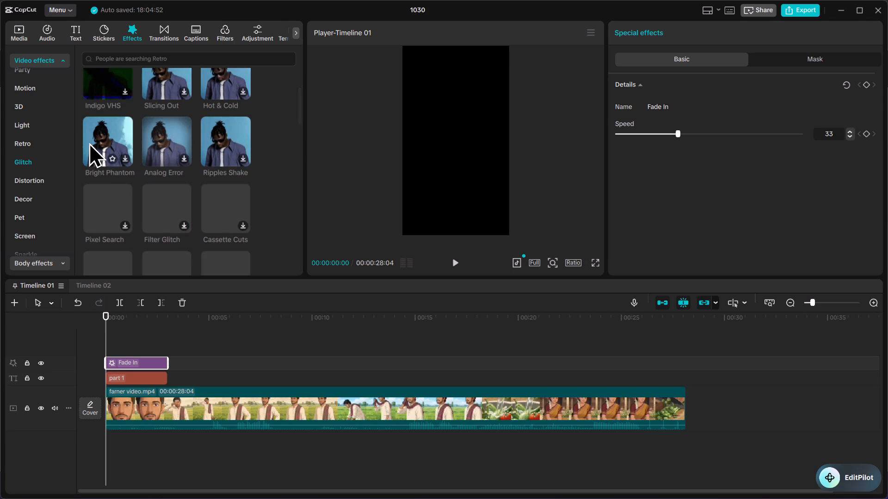
left_click(47, 219)
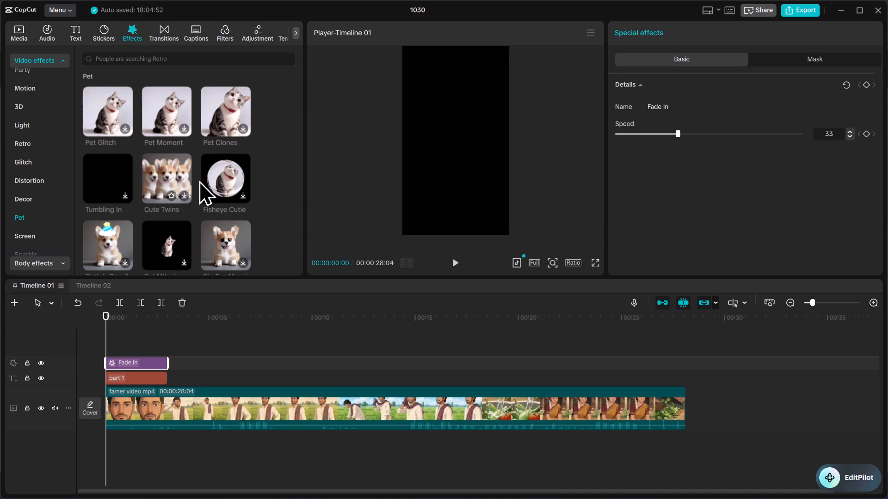
scroll(192, 237, "down", 2)
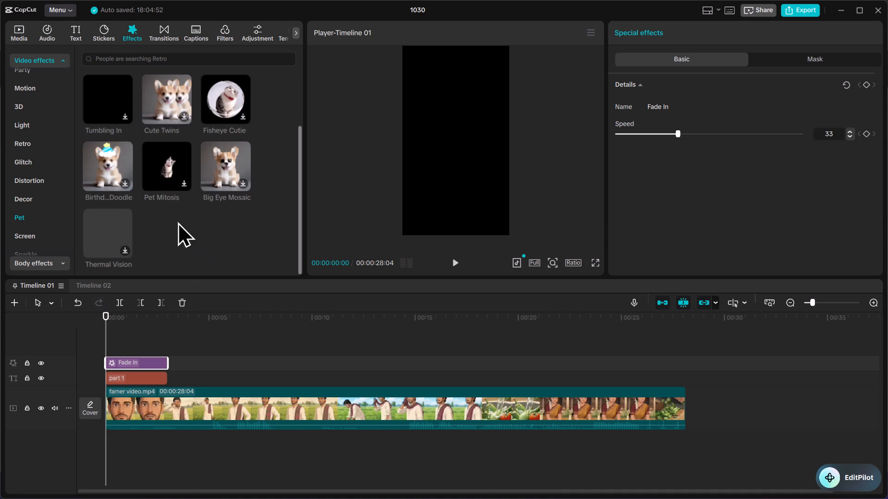
left_click(35, 237)
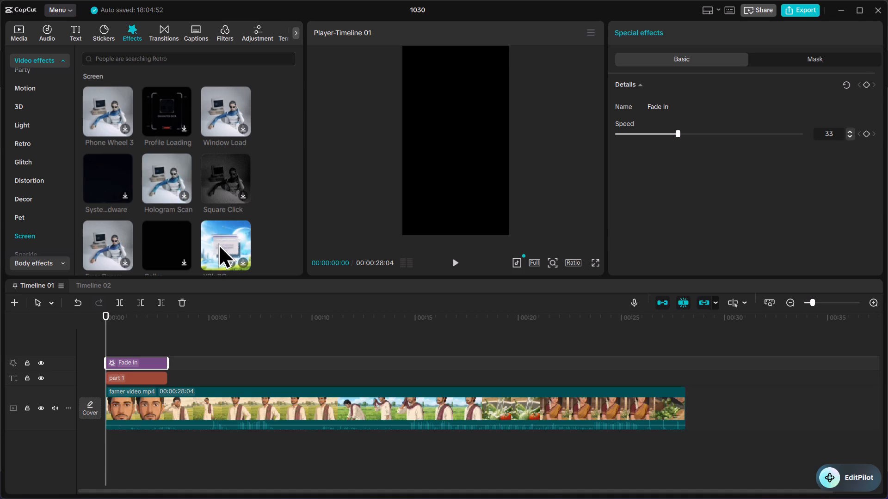
scroll(219, 221, "down", 4)
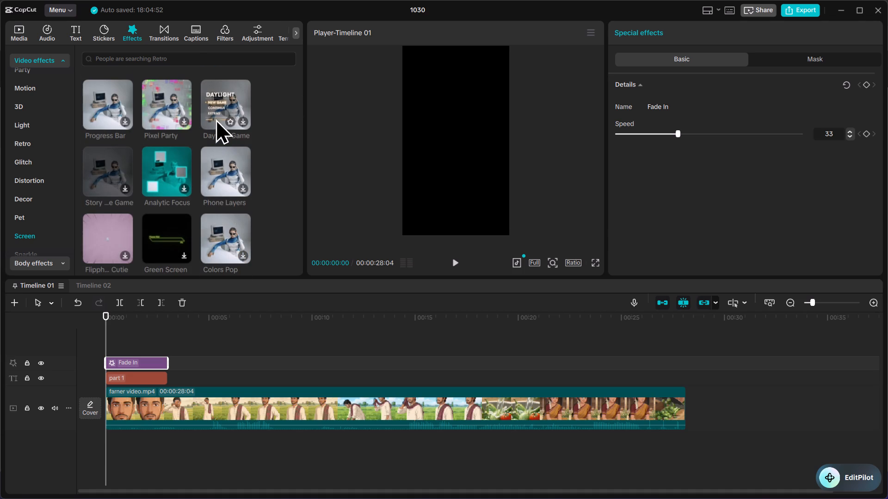
scroll(182, 171, "down", 1)
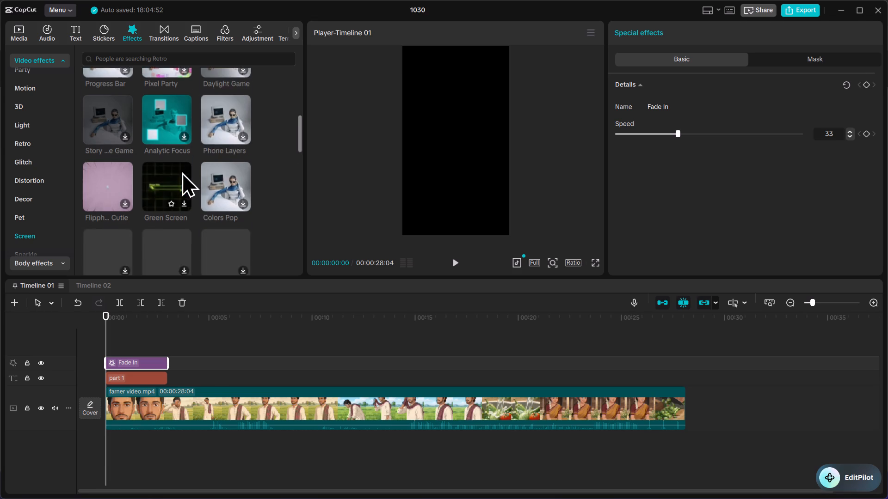
scroll(182, 171, "down", 1)
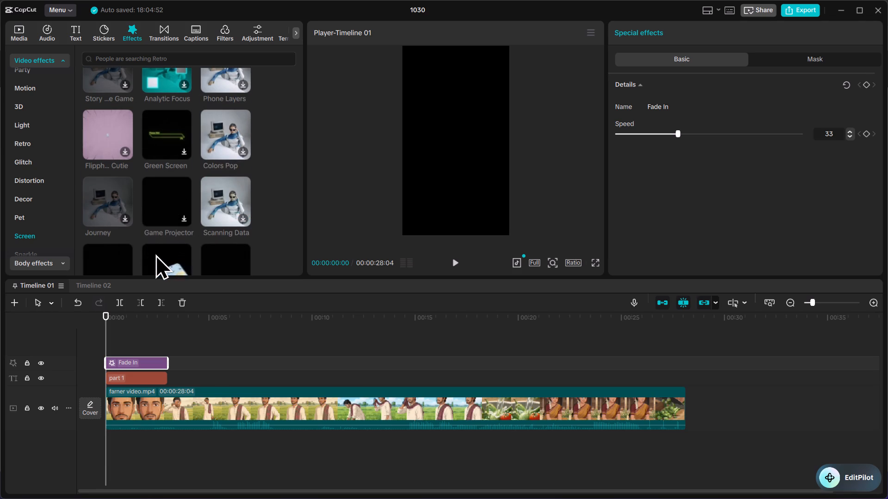
left_click(31, 222)
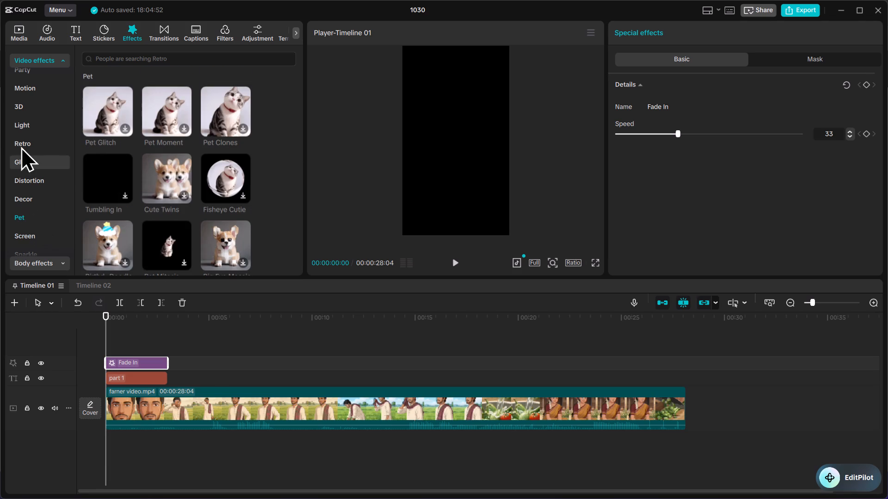
left_click(30, 102)
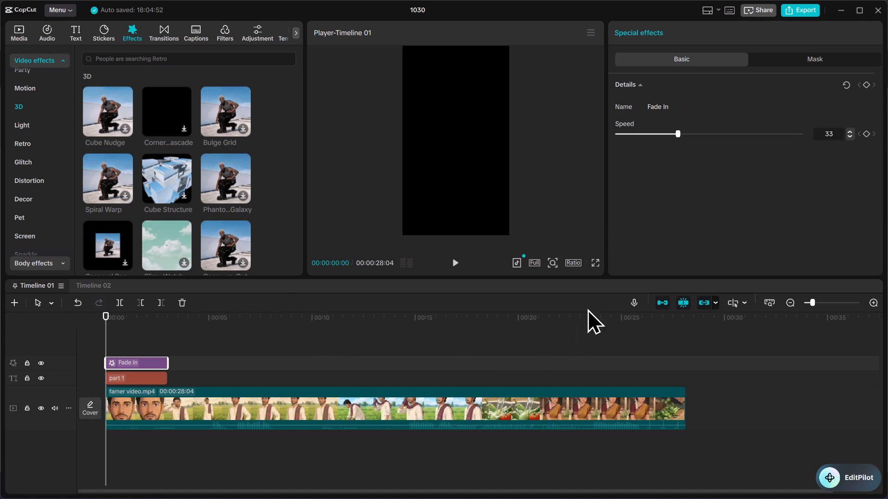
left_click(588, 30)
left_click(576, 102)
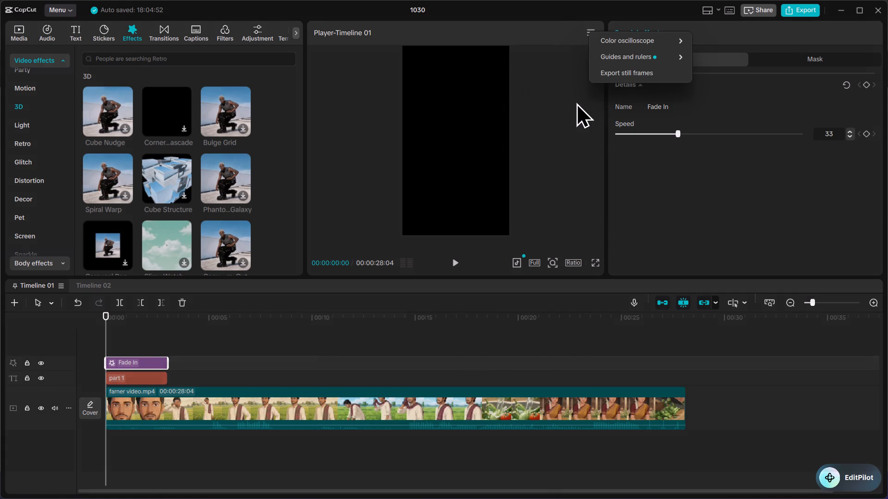
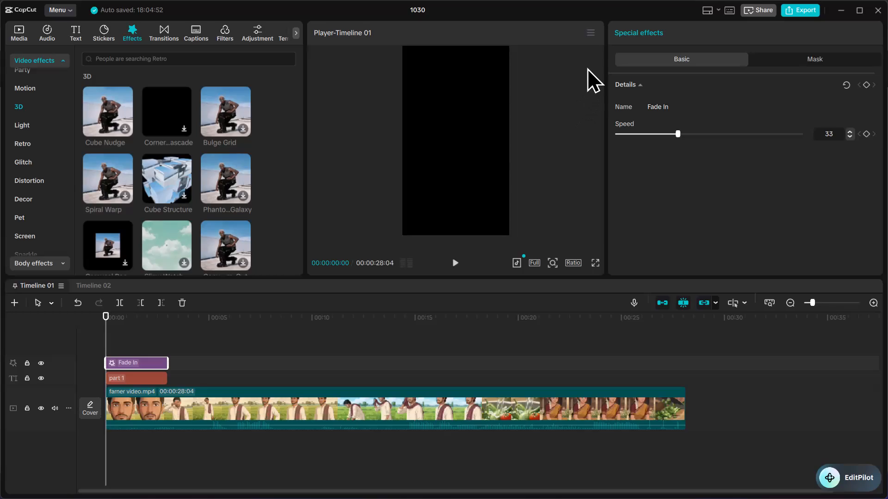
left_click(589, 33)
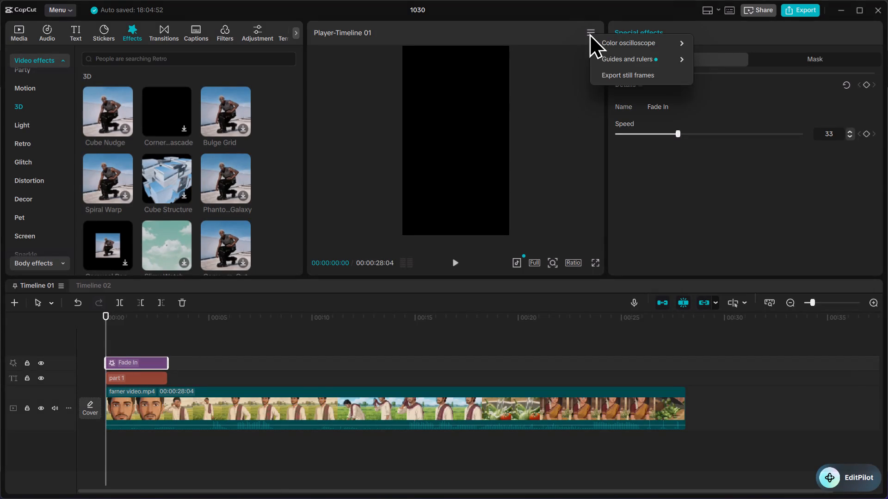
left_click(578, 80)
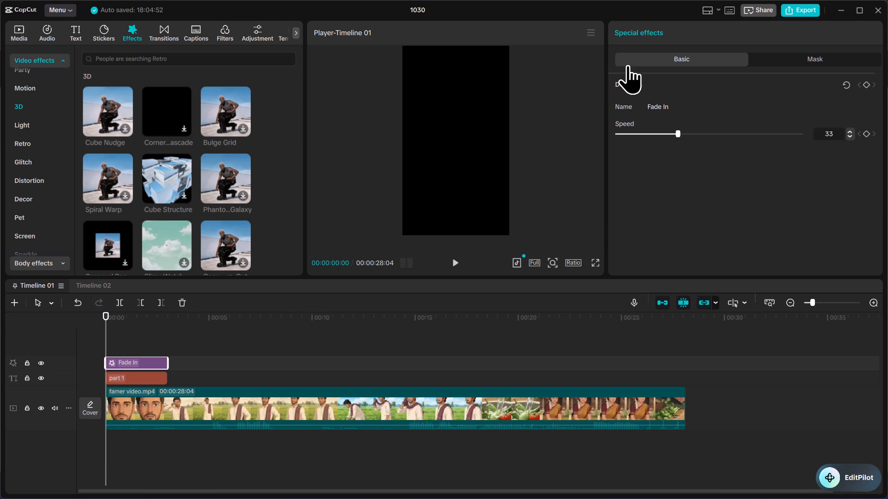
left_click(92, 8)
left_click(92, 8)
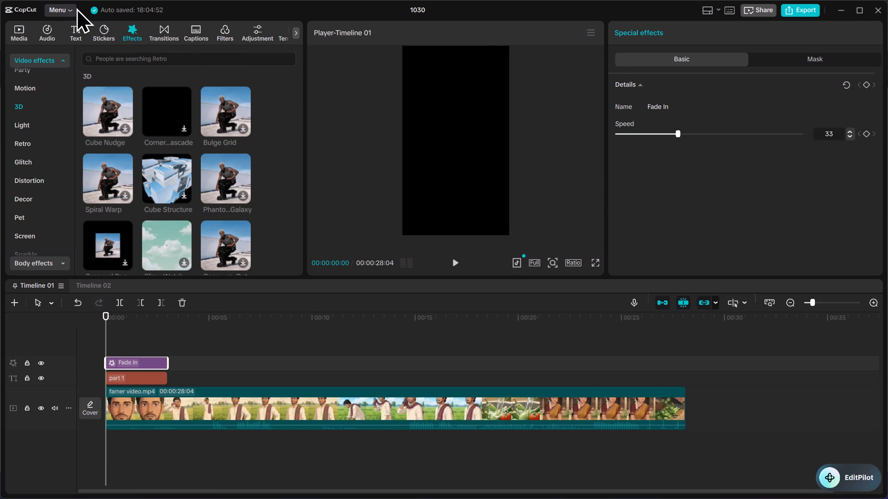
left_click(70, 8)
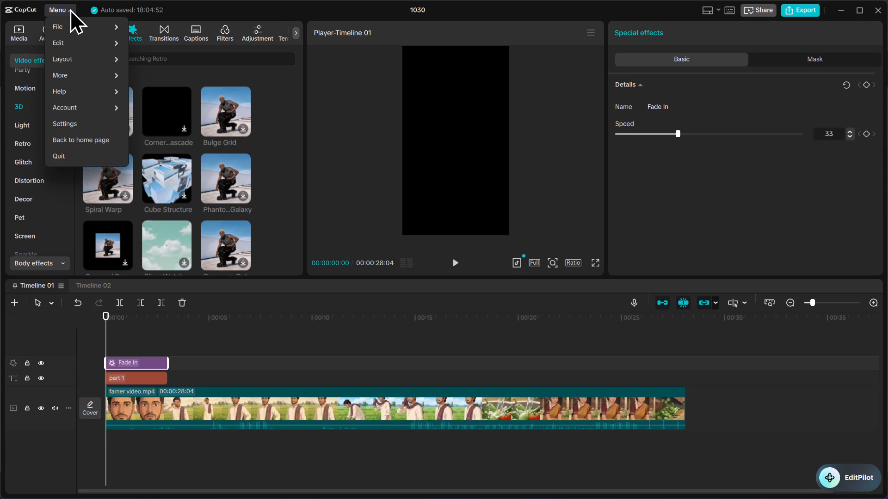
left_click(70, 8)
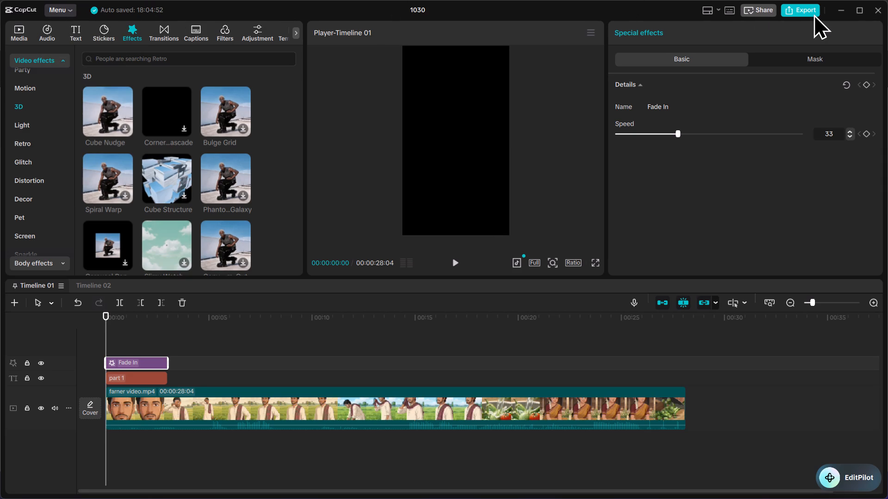
Open the export settings for Timeline 01 and name the exported video "with edit".
left_click(805, 8)
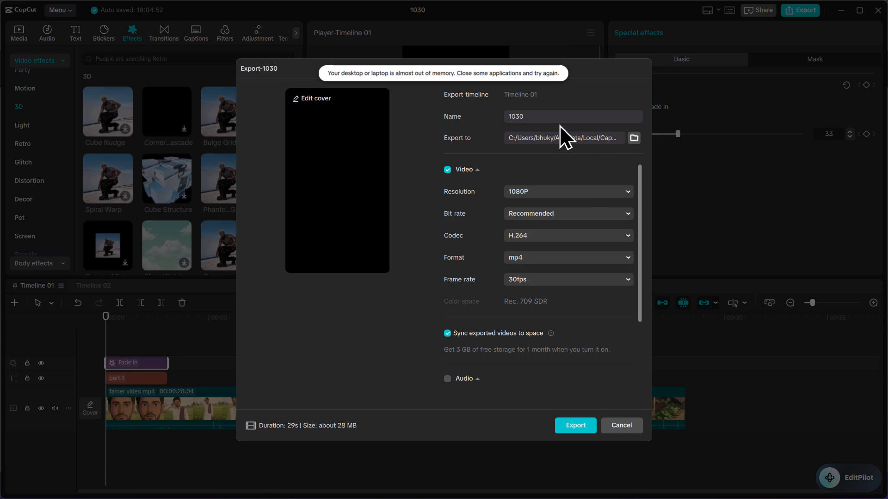
left_click(548, 116)
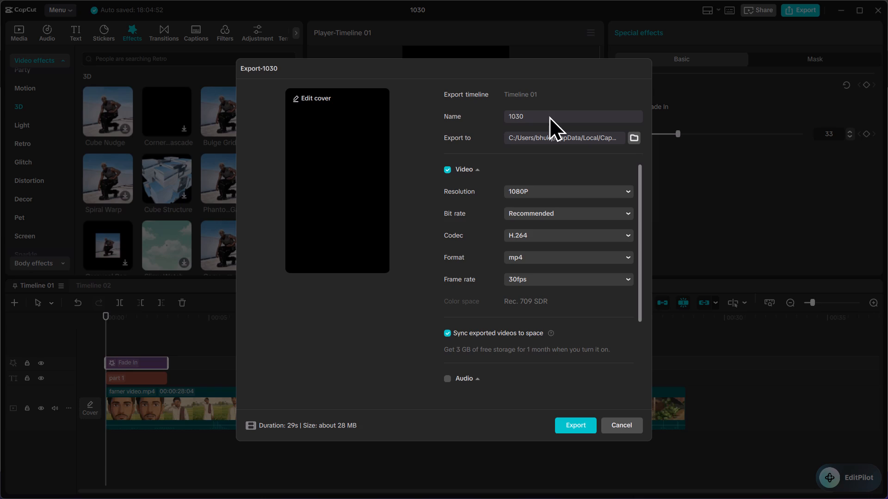
key("BackSpace")
key("BackSpace")
key("BackSpace")
key("BackSpace")
type("with")
key("space")
type("edit")
Enable the separate audio output and export the video, dismissing the background-export tip.
scroll(567, 155, "down", 1)
left_click(446, 380)
left_click(569, 423)
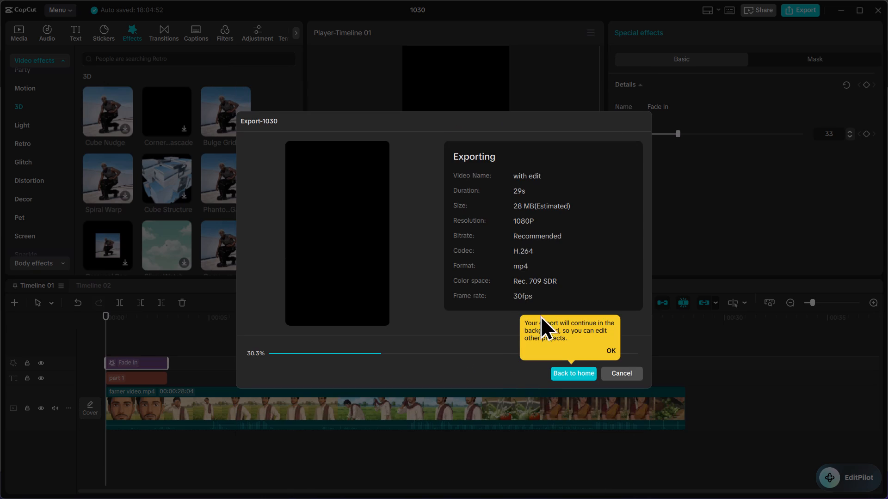
left_click(609, 352)
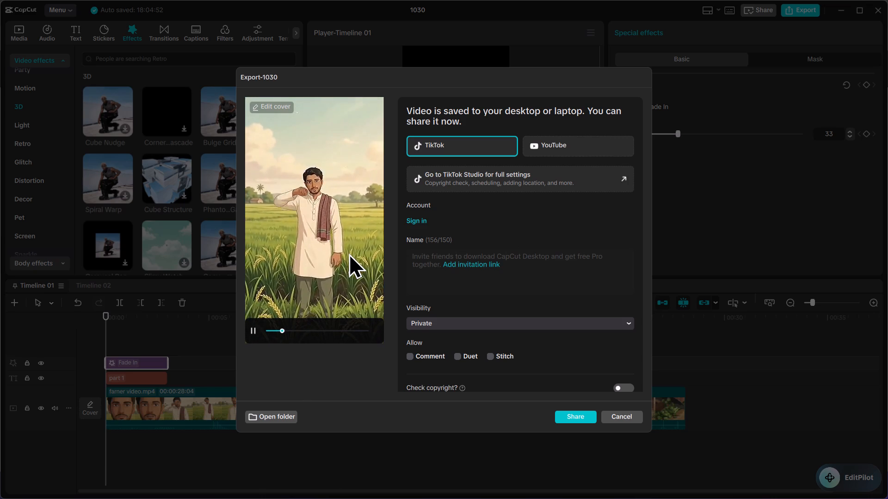
Preview the exported video and check its files in the output folder, then return to the export dialog.
left_click(333, 252)
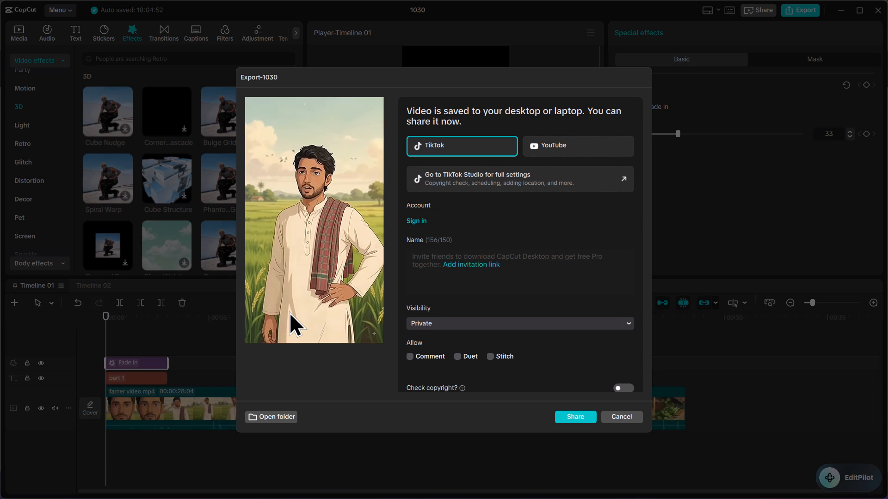
left_click(270, 414)
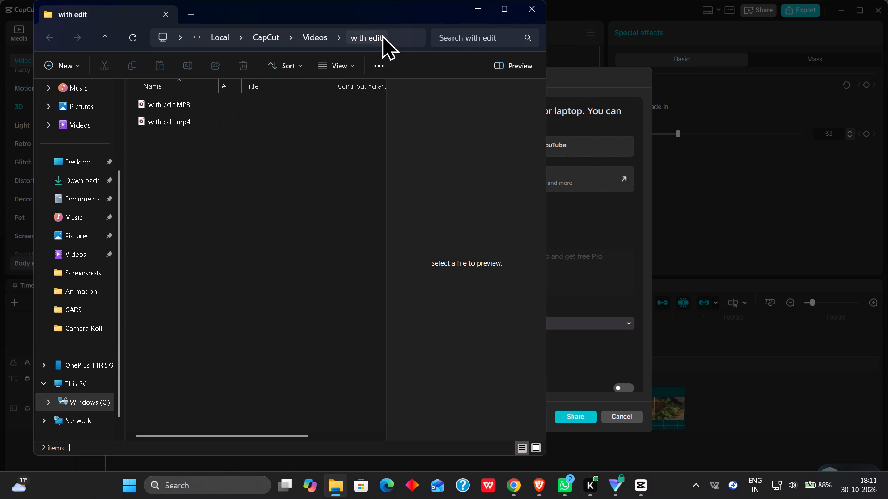
left_click(478, 7)
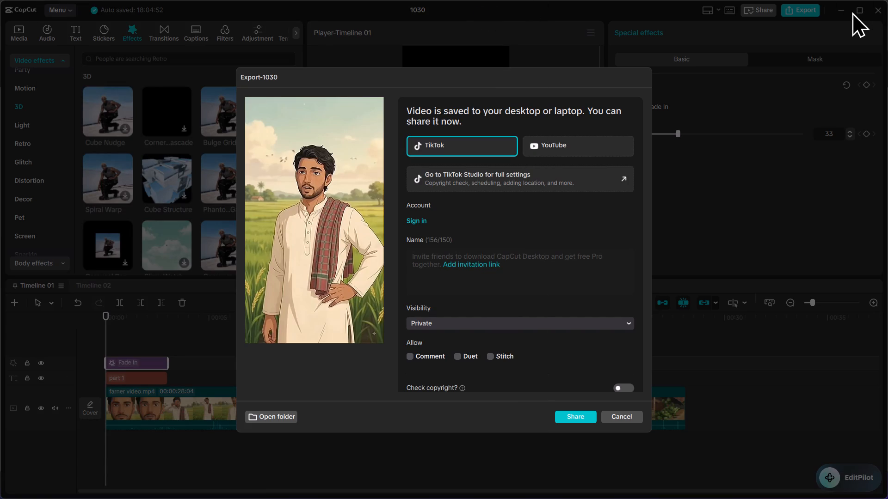
Look over the TikTok and YouTube sharing options for the exported video and close the dialog without sharing.
scroll(529, 356, "down", 3)
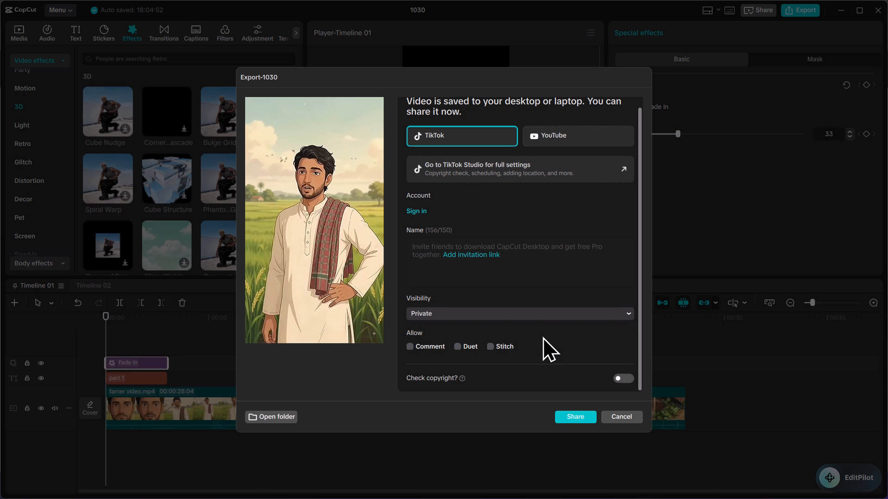
left_click(594, 136)
scroll(555, 257, "down", 6)
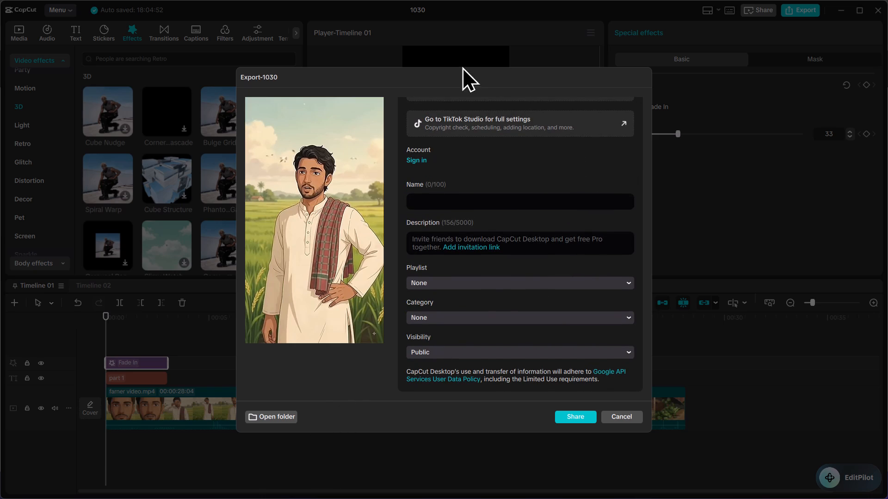
left_click(624, 420)
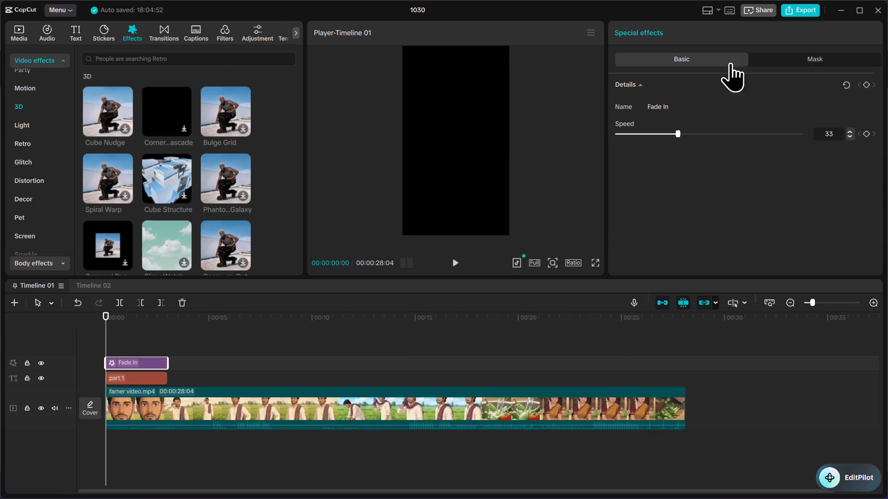
Minimize the CapCut editor window.
left_click(837, 8)
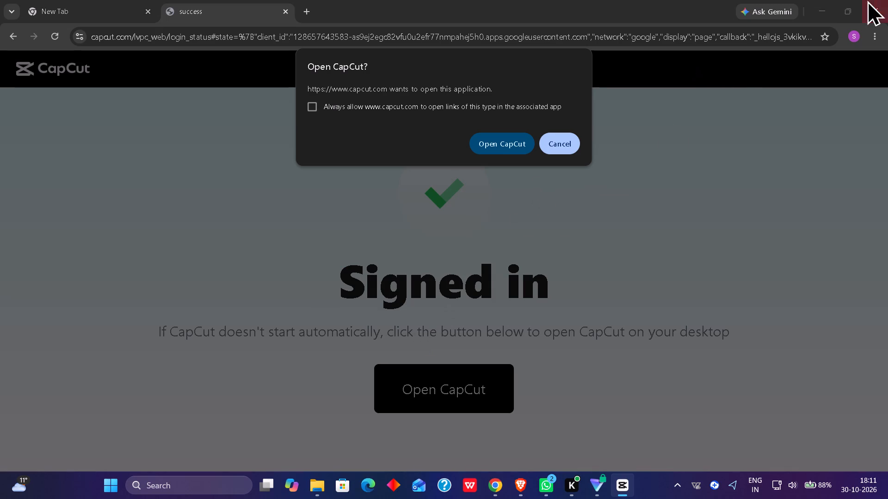
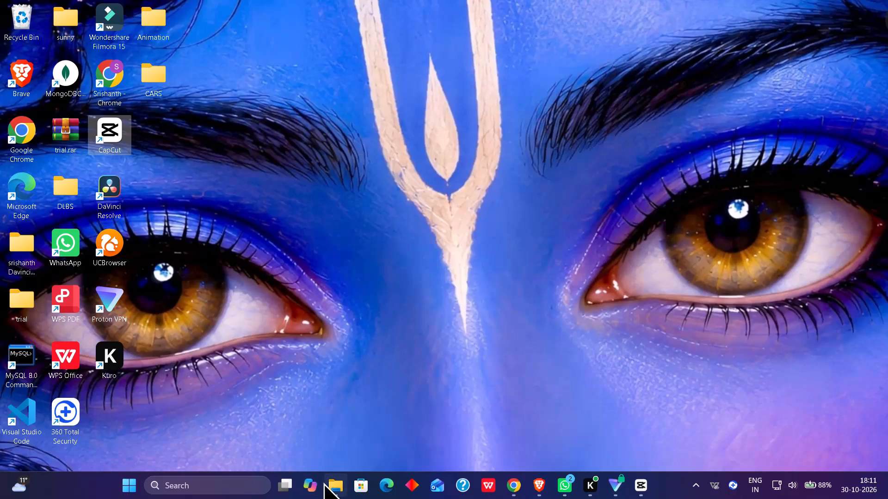
Switch to File Explorer to view the exported "with edit" video and audio files.
double_click(329, 484)
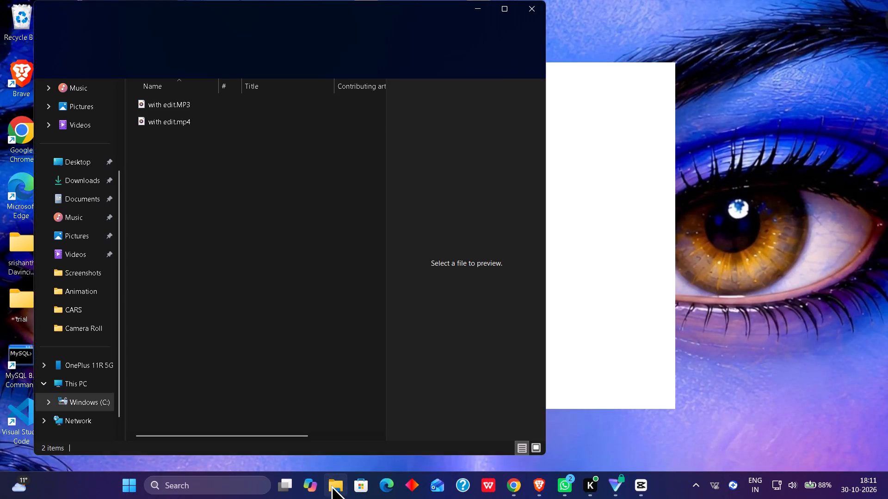
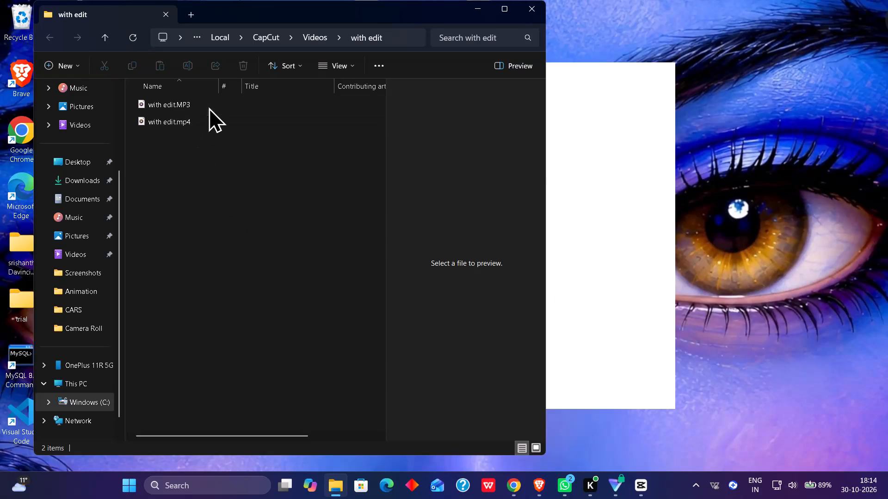
Play the exported "with edit.MP3" audio file briefly to check it, and close the player.
left_click(210, 103)
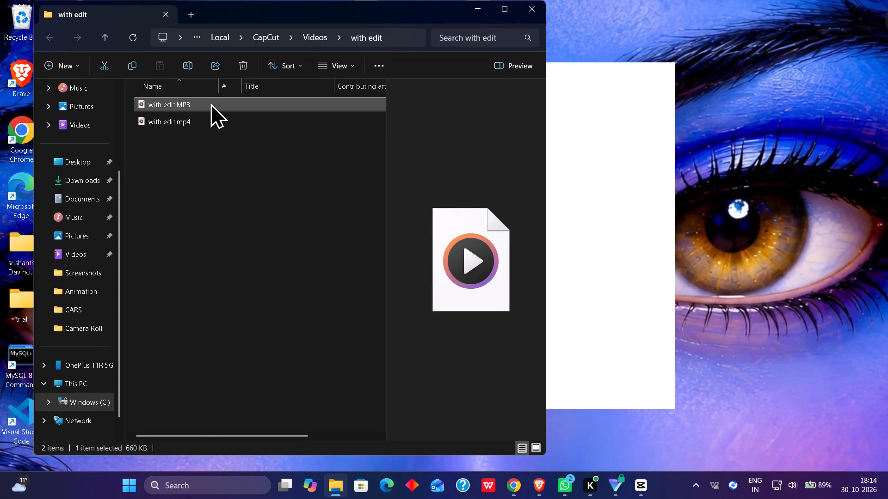
double_click(247, 107)
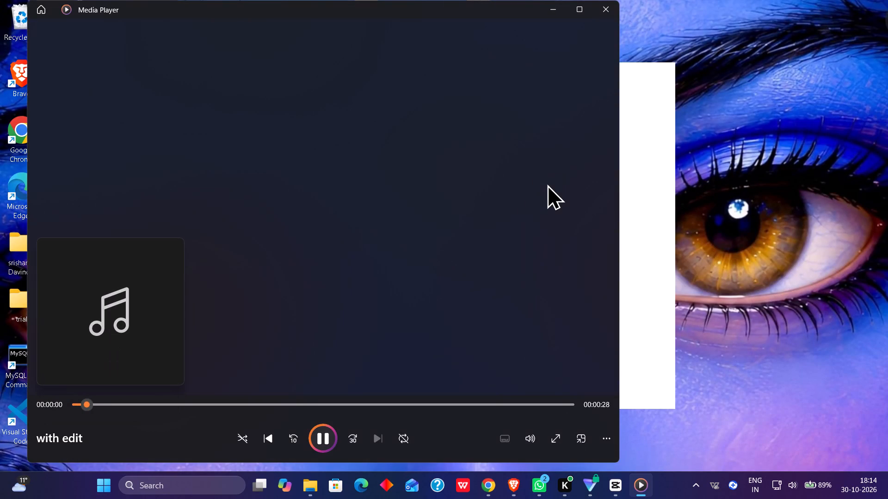
left_click(603, 12)
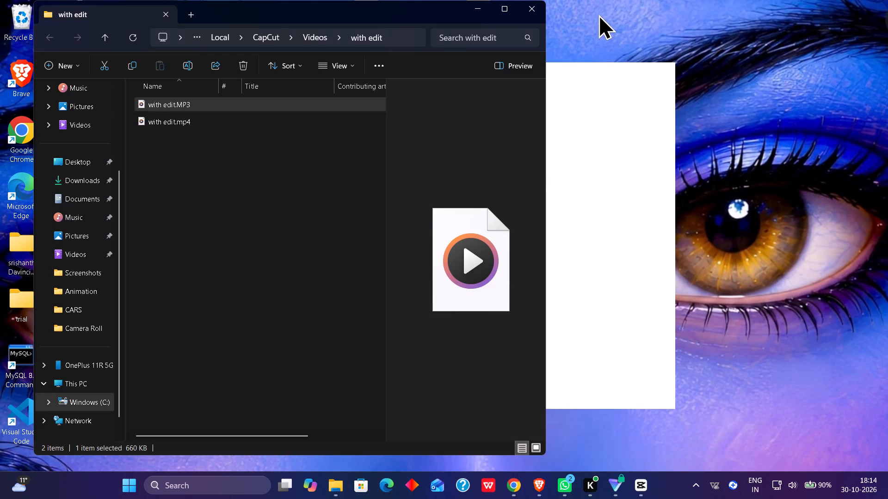
Play the exported "with edit.mp4" video to check the edited farmer clip.
double_click(261, 116)
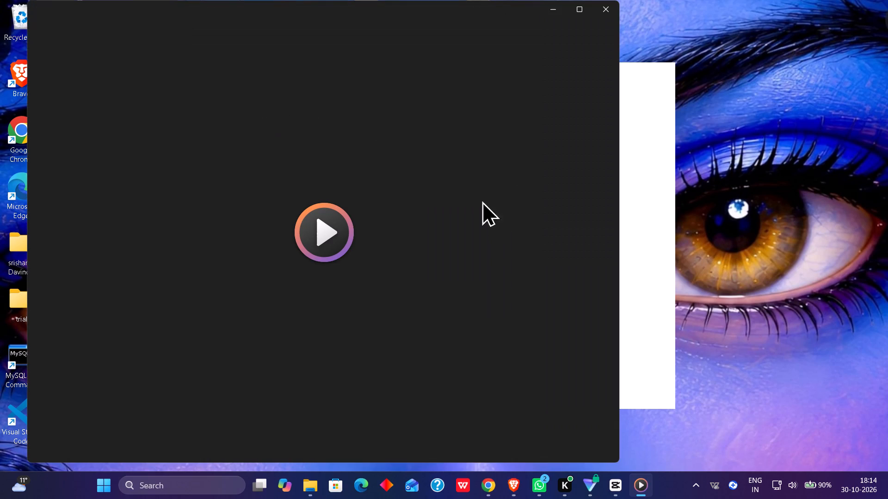
left_click(319, 222)
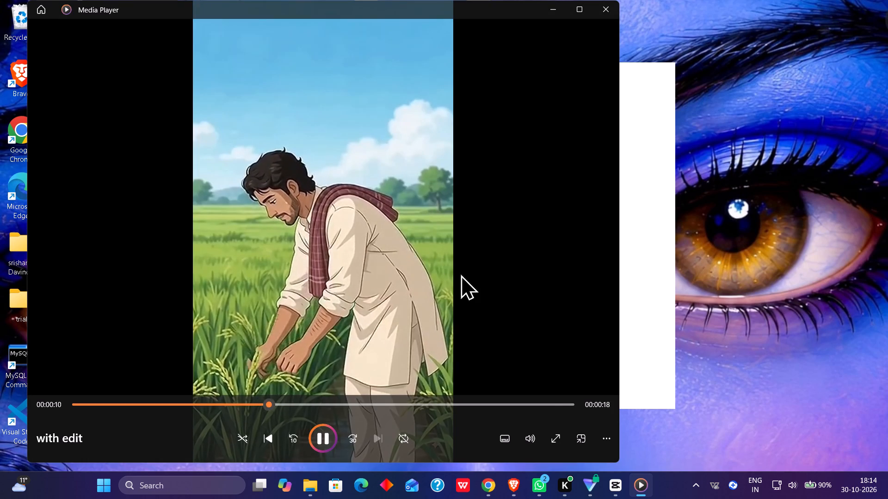
Watch the rest of the exported "with edit" video, including briefly in full screen, and close the media player.
left_click(599, 442)
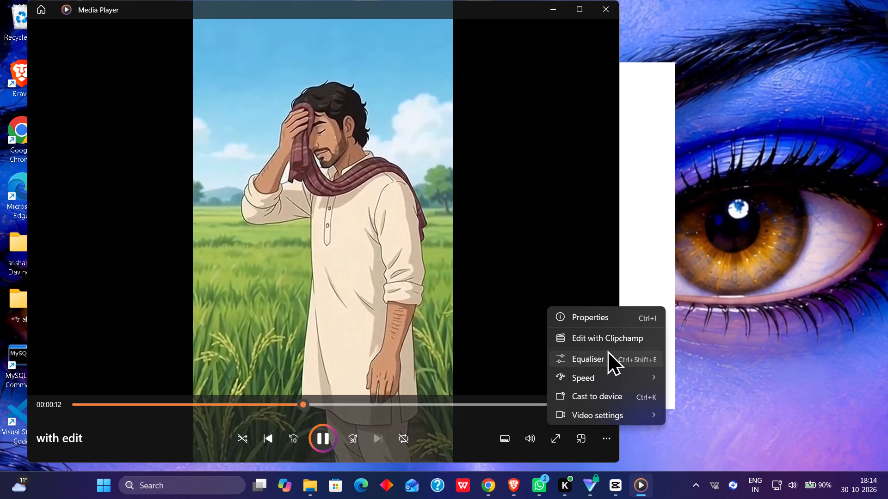
left_click(490, 324)
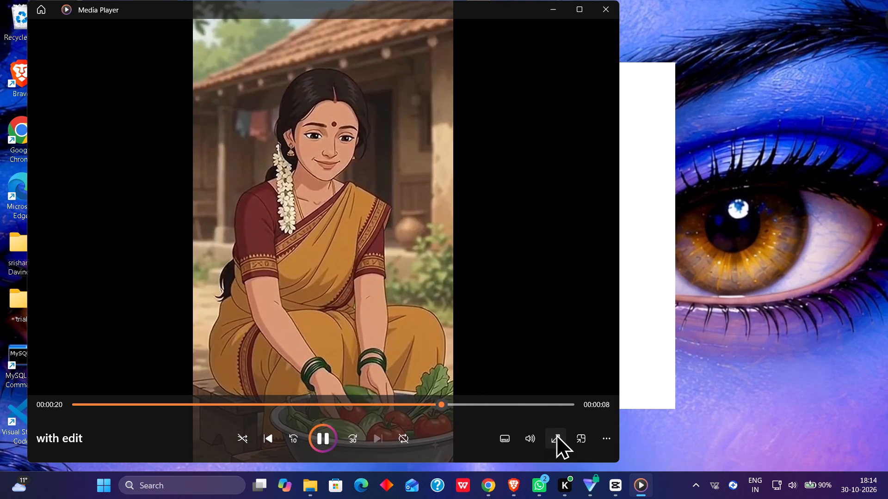
left_click(556, 433)
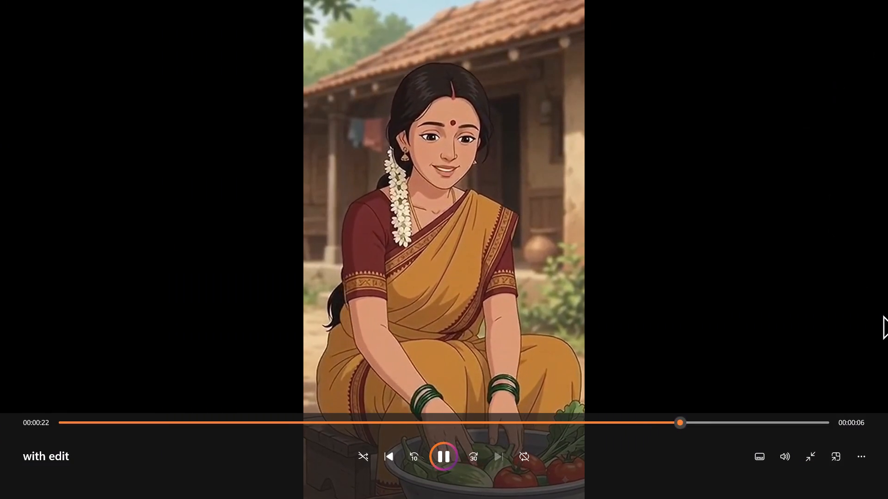
left_click(806, 460)
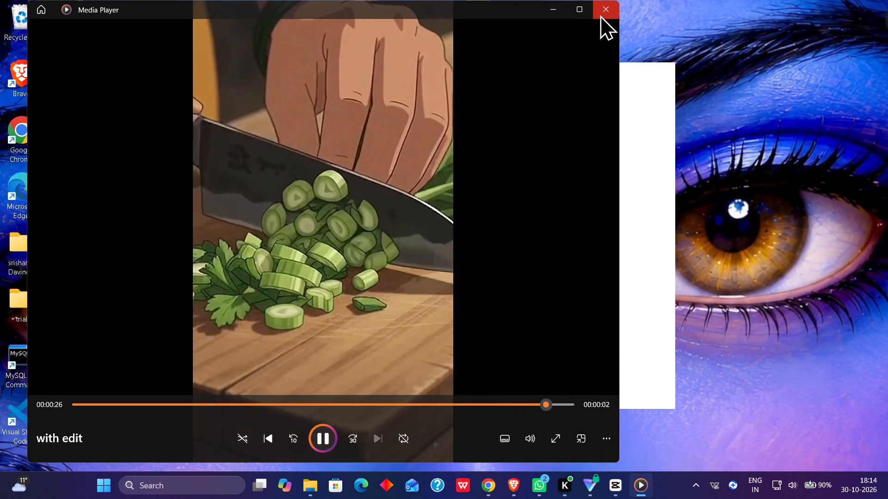